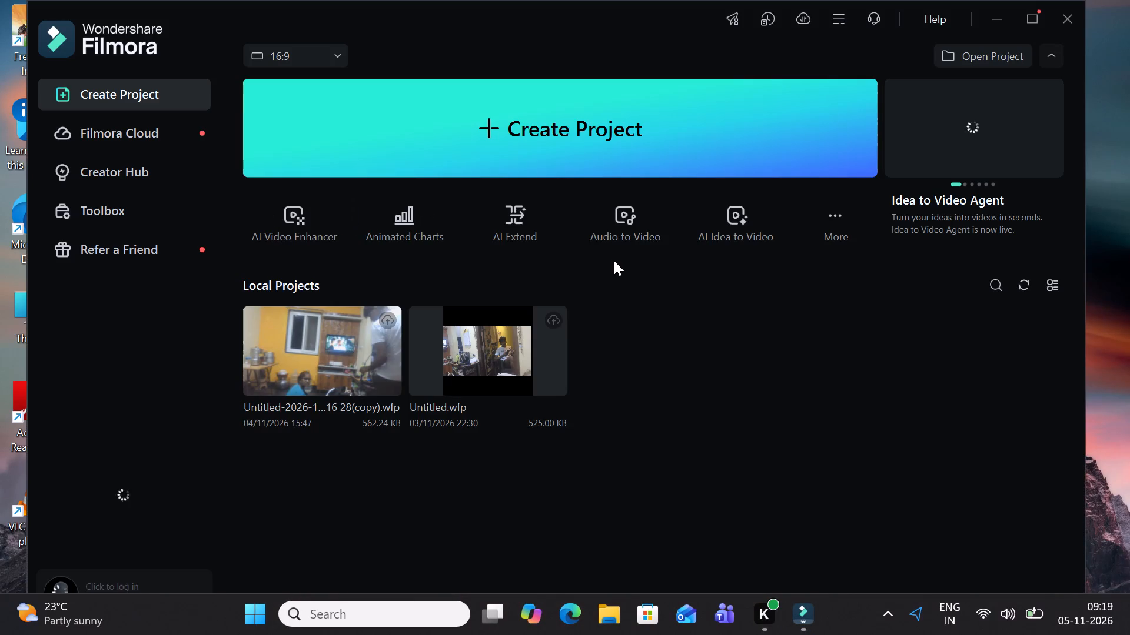
Open the Filmora Cloud page, examine the storage expansion plans, and dismiss the offer and the expansion tips.
click(159, 116)
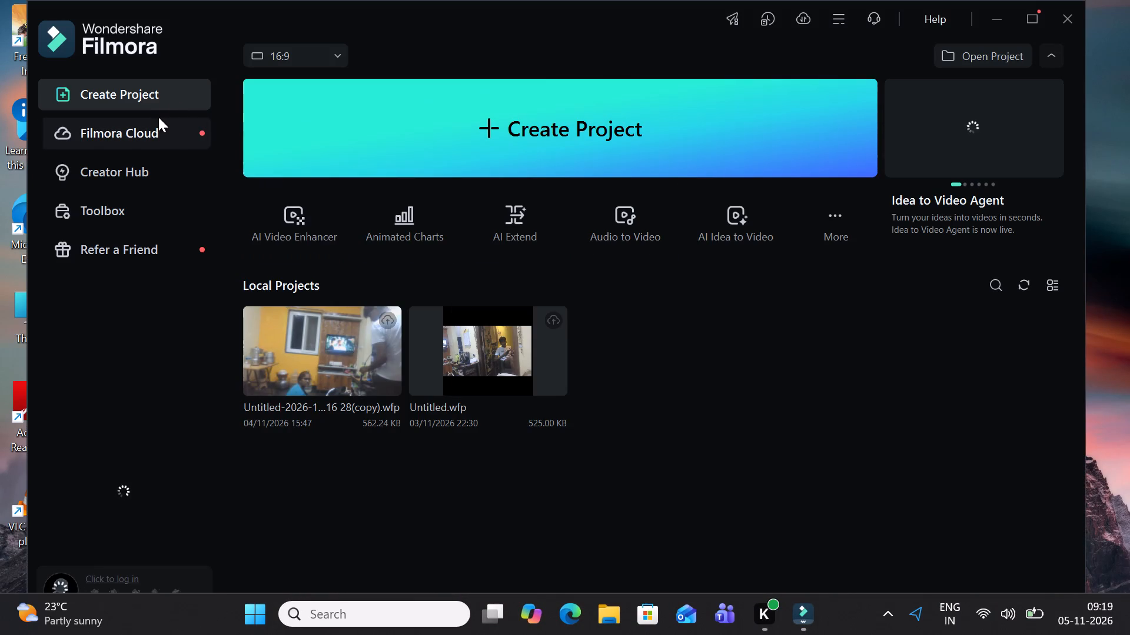
click(164, 141)
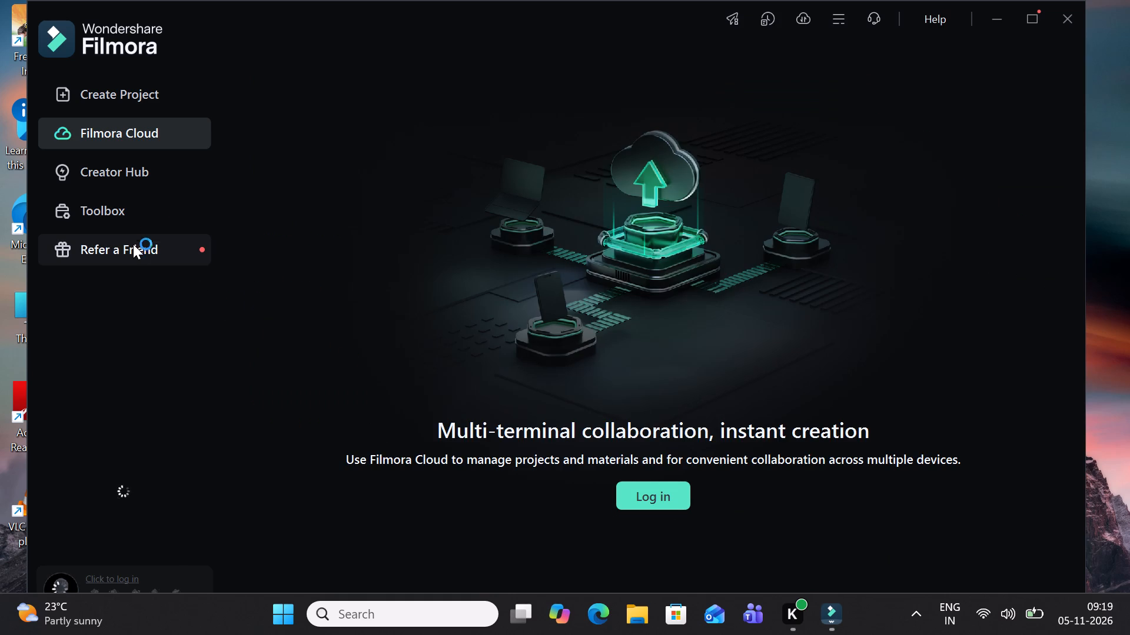
click(129, 258)
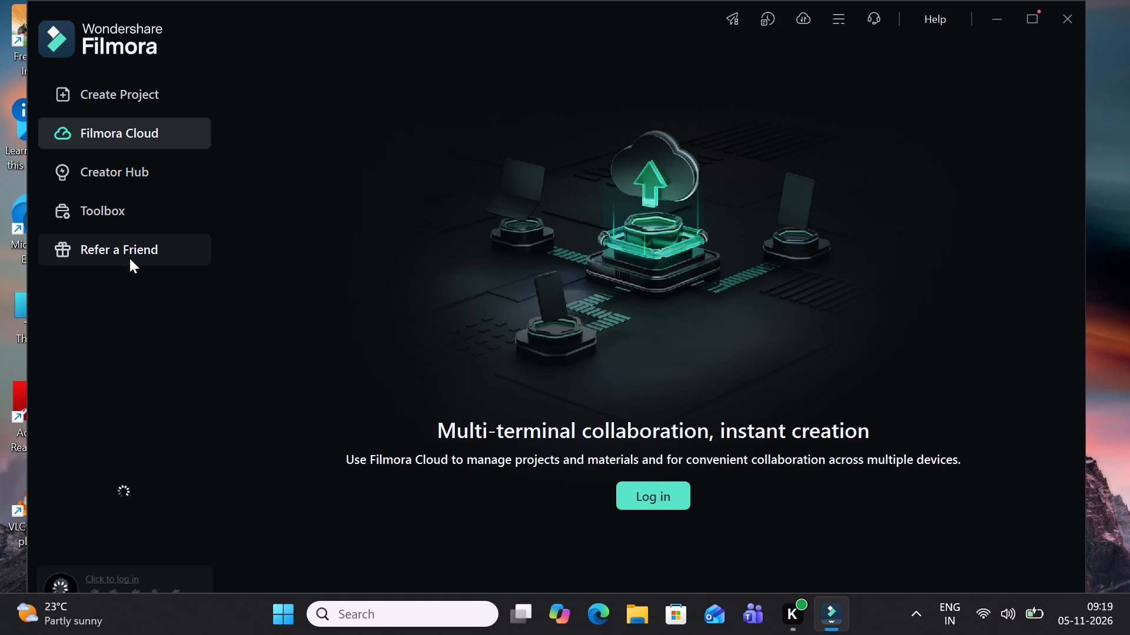
double_click(129, 258)
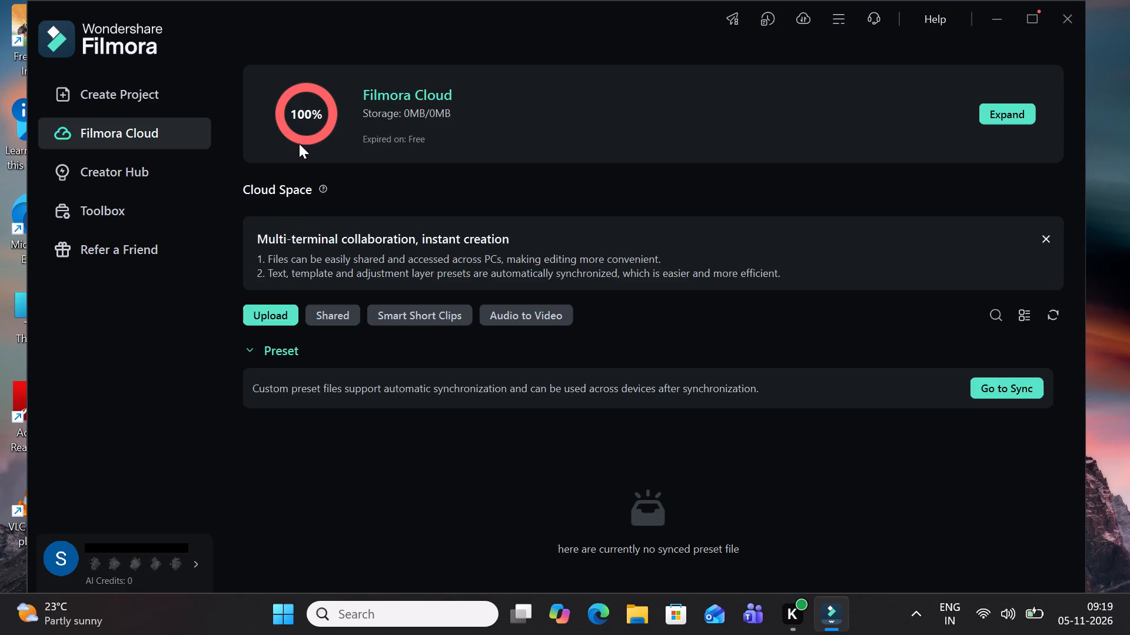
click(987, 112)
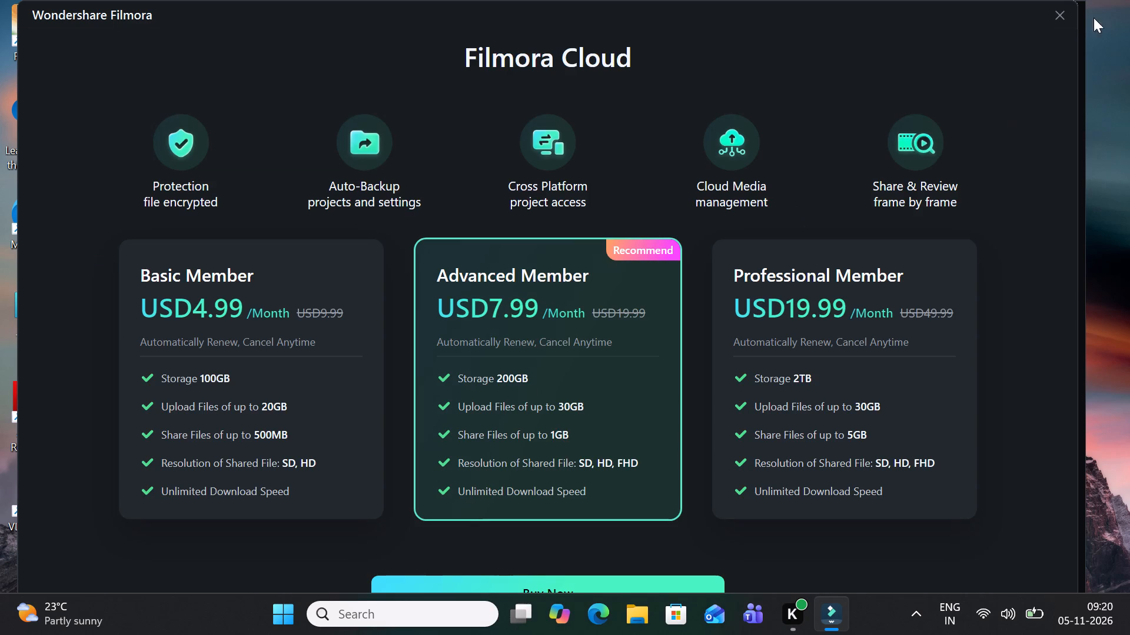
click(1062, 20)
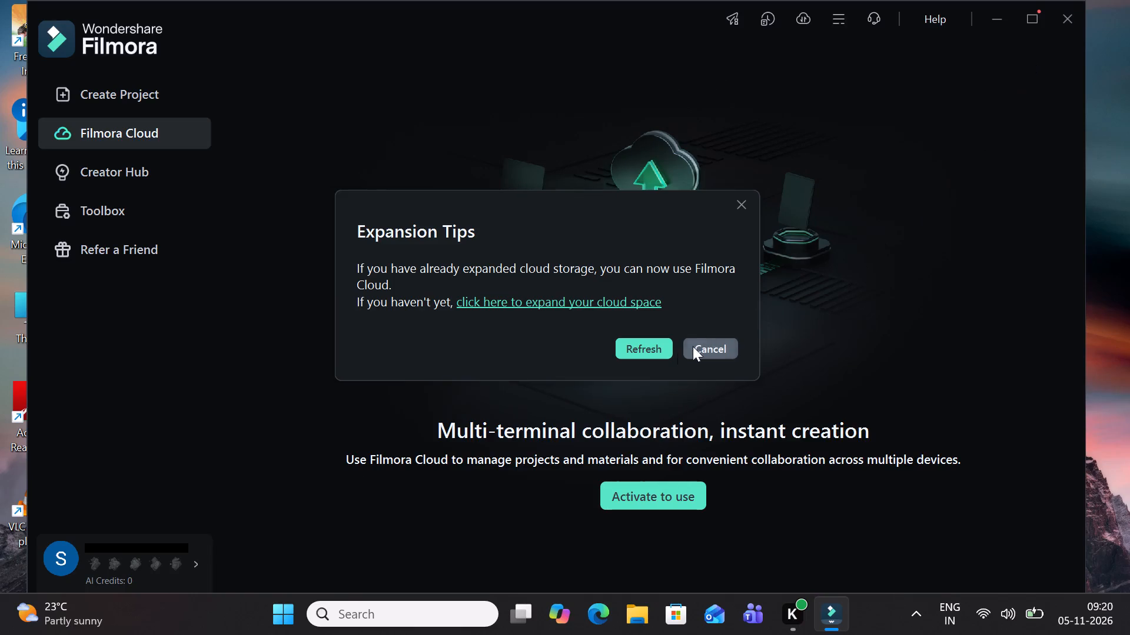
click(653, 351)
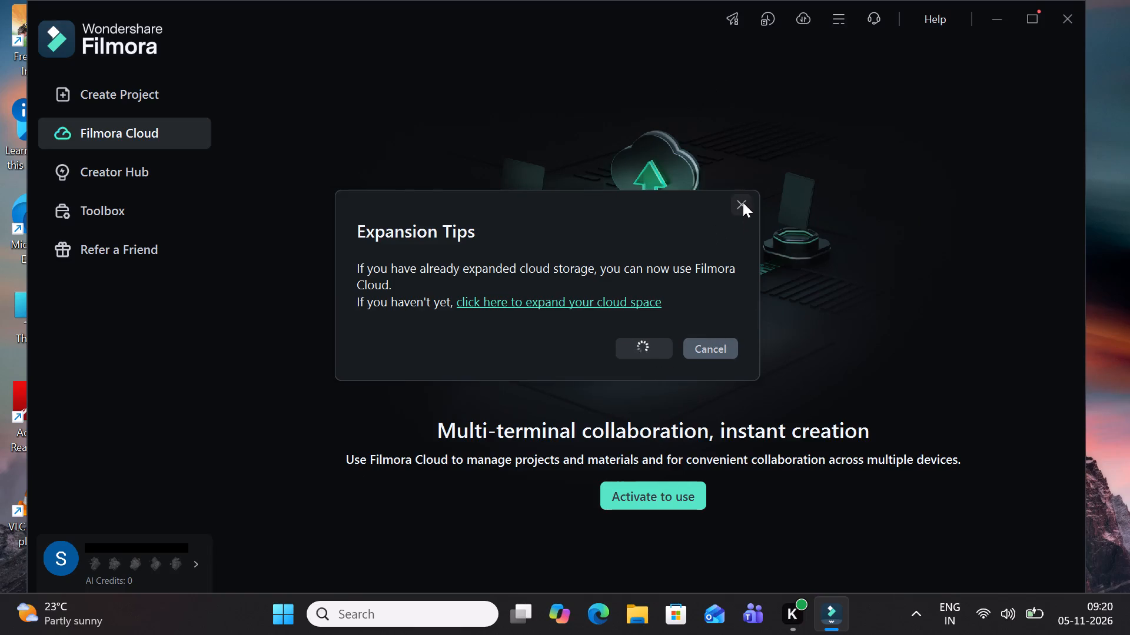
click(743, 202)
Delete both local projects from the project start page, the Untitled-2026 copy first and Untitled.wfp second.
click(91, 89)
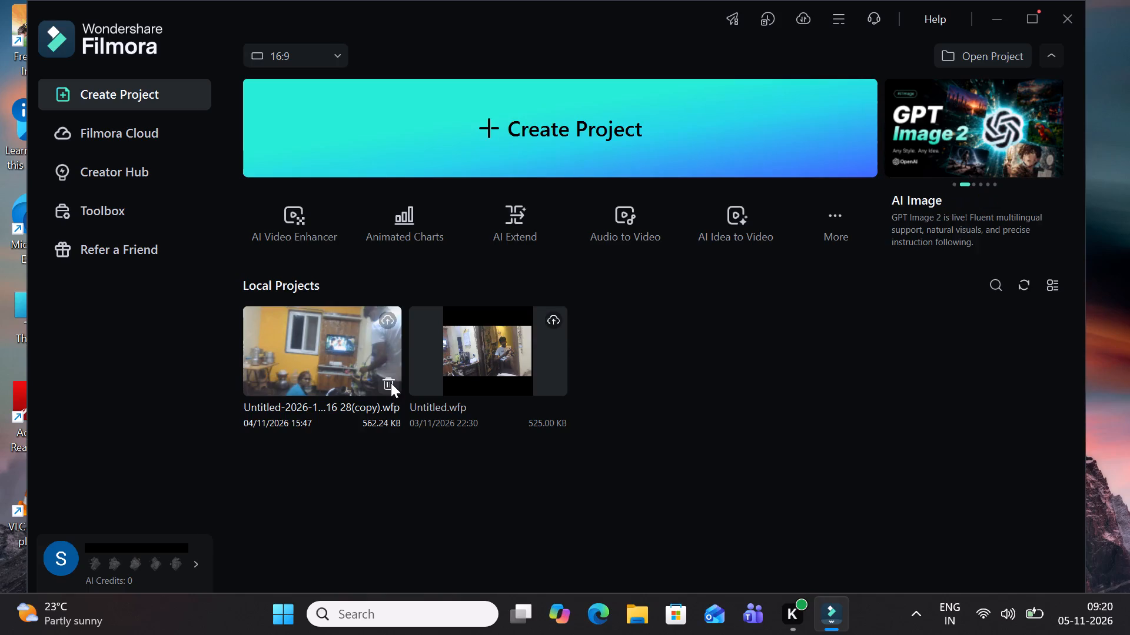
click(391, 383)
click(644, 308)
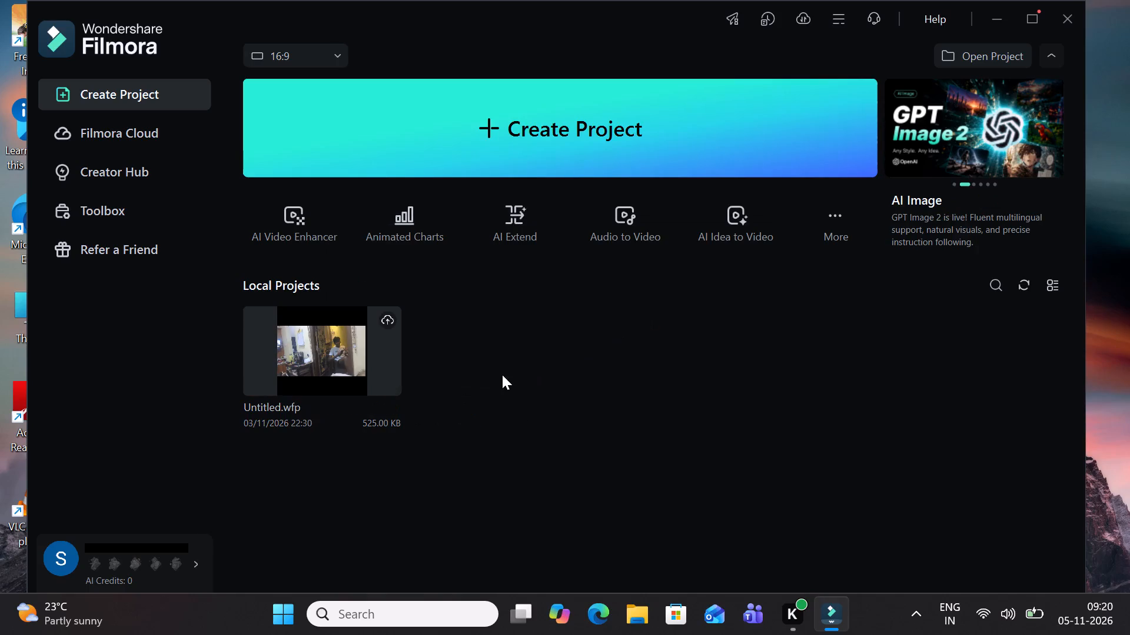
click(380, 385)
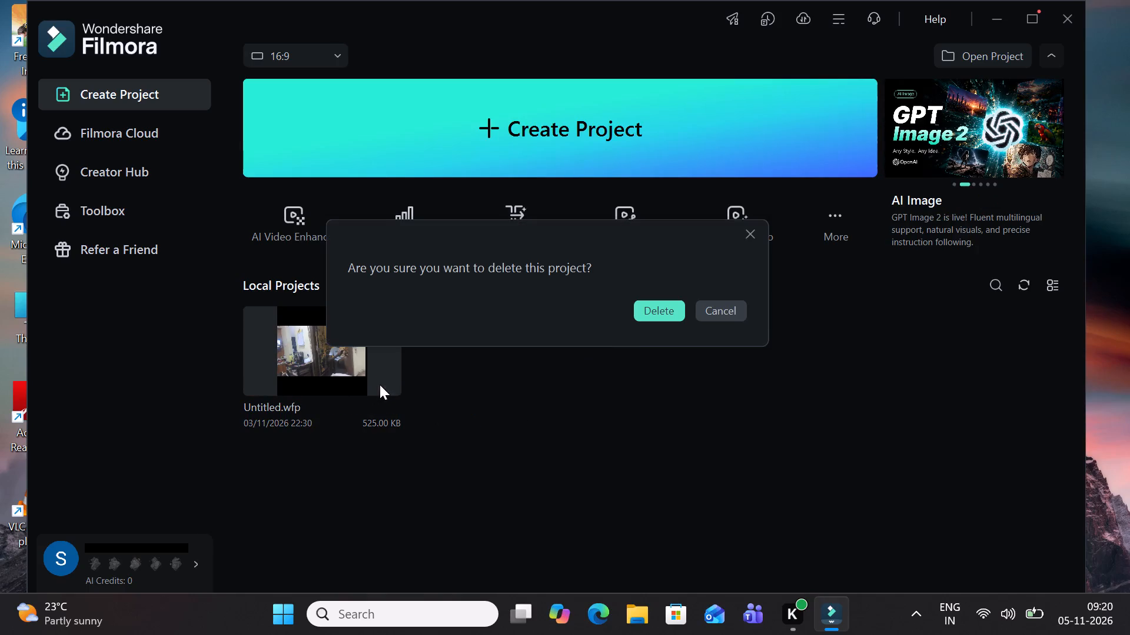
click(654, 317)
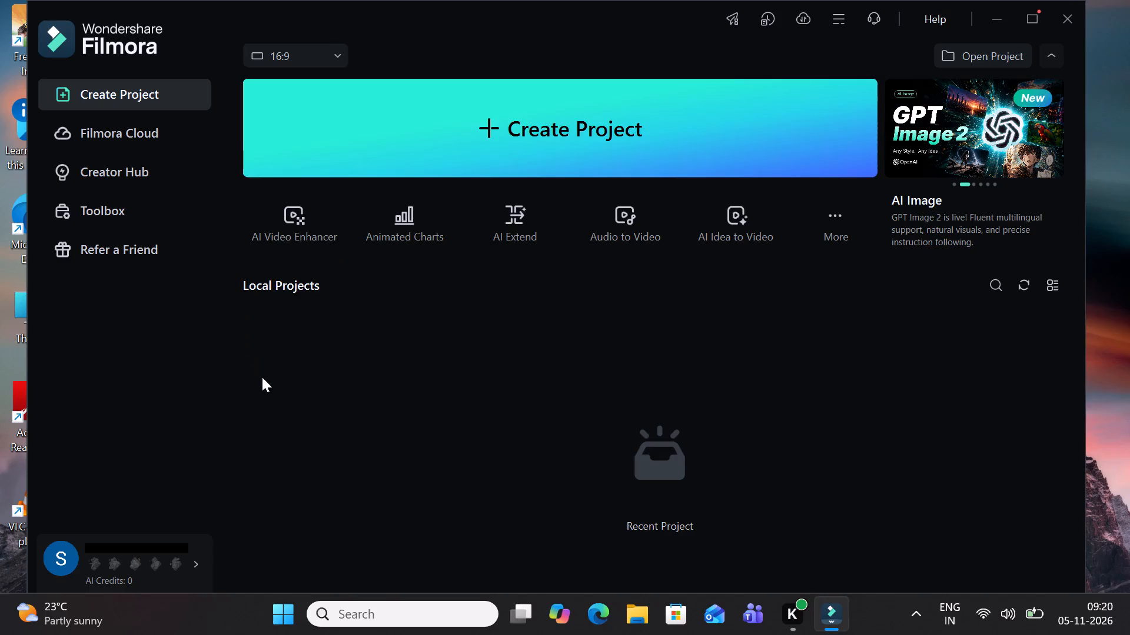
Return to the Filmora Cloud page to check it.
click(117, 128)
click(111, 142)
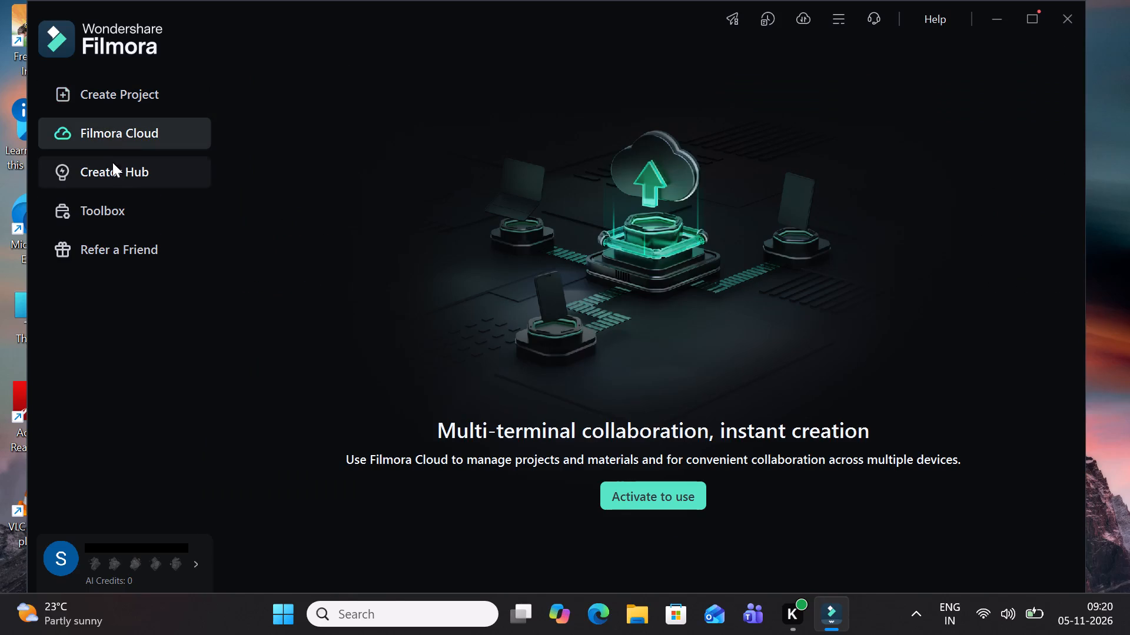
Look through the Creator Hub's Mine and My File sections and the Toolbox page, ending on the Create Project page.
click(113, 165)
click(121, 212)
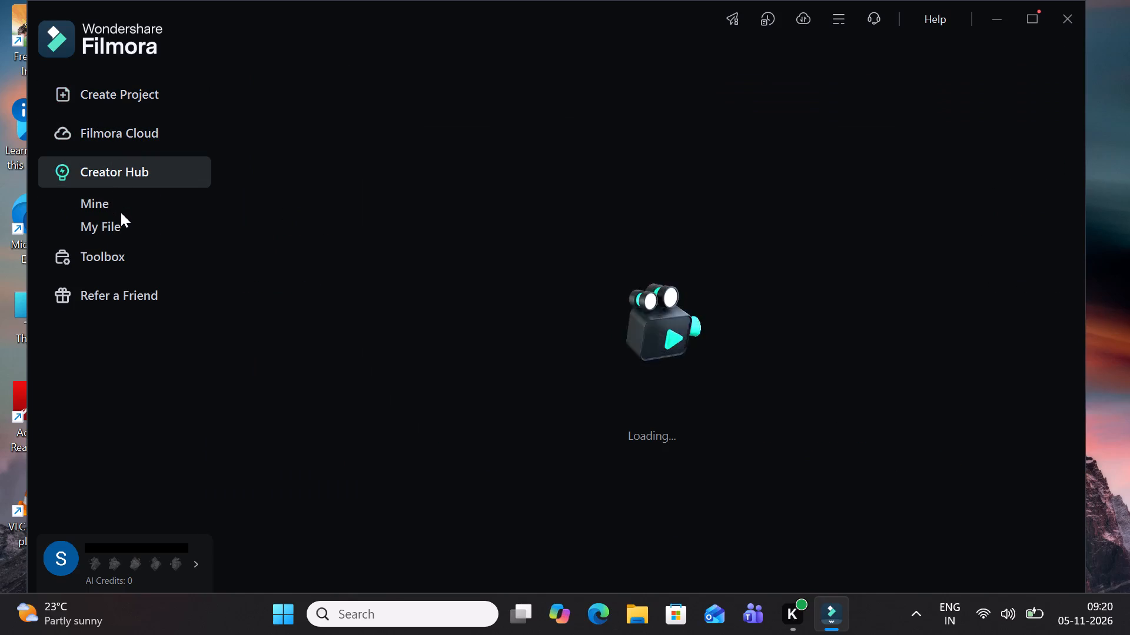
click(119, 200)
click(121, 228)
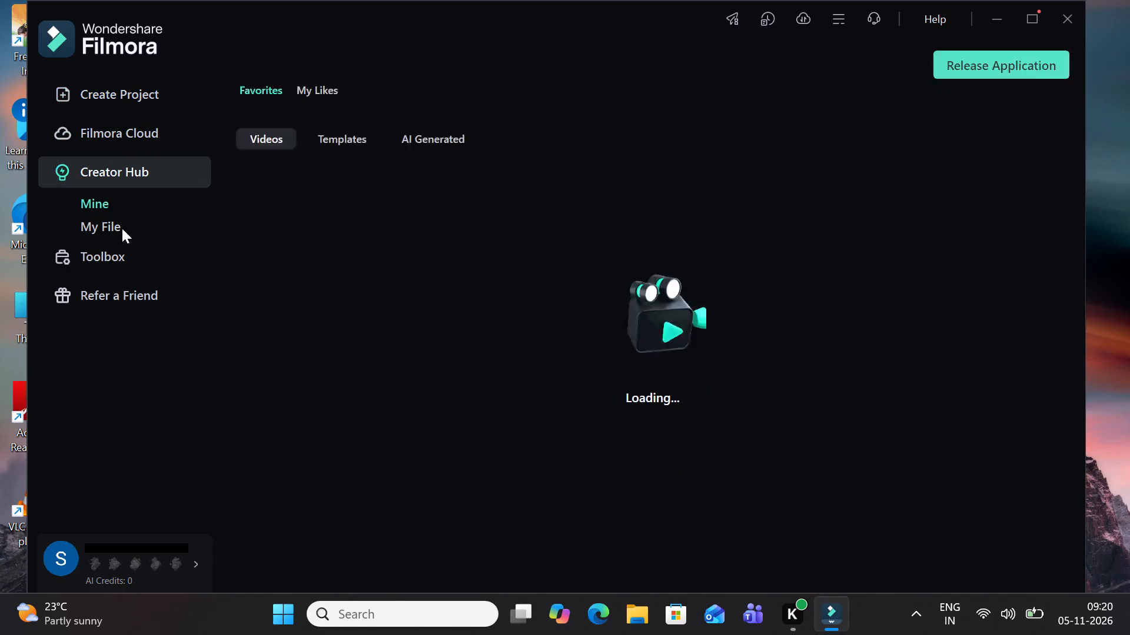
click(100, 256)
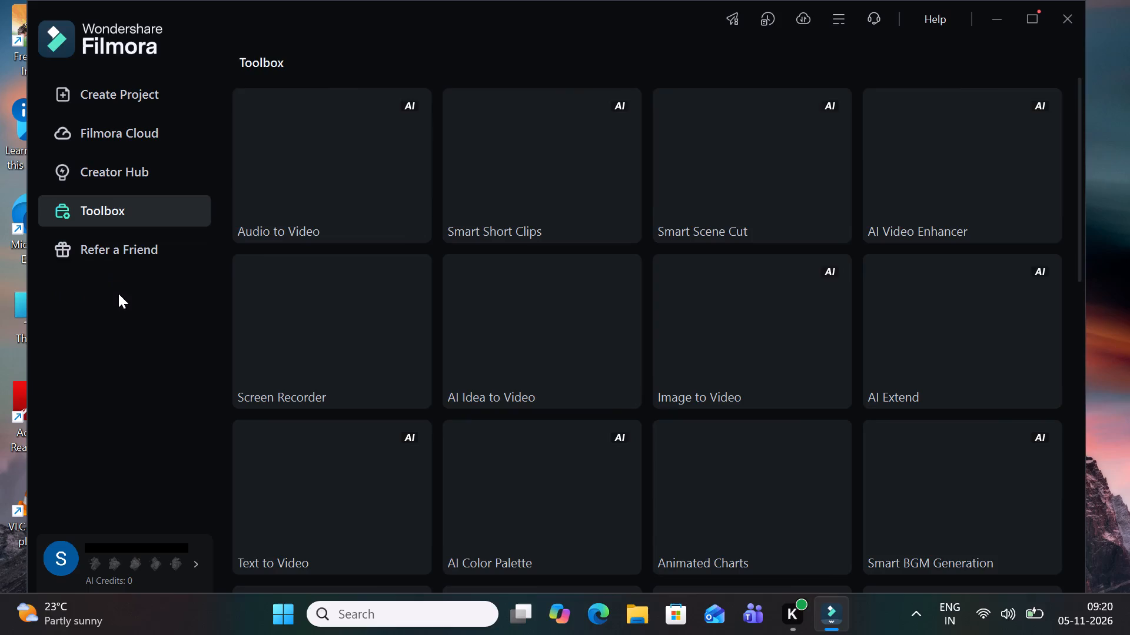
click(118, 293)
click(158, 85)
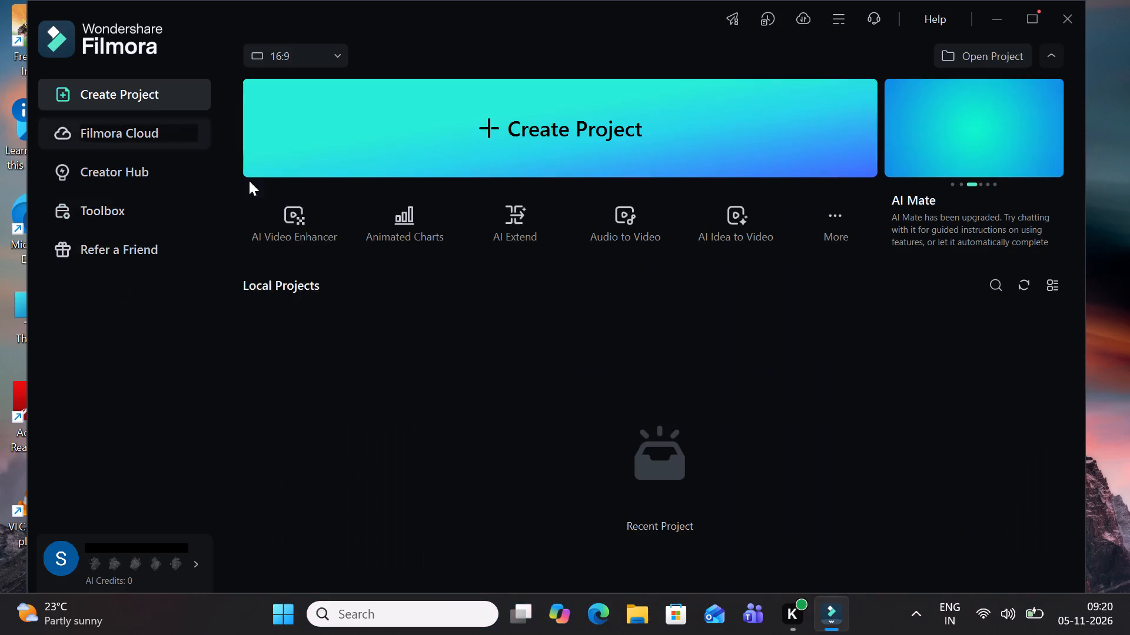
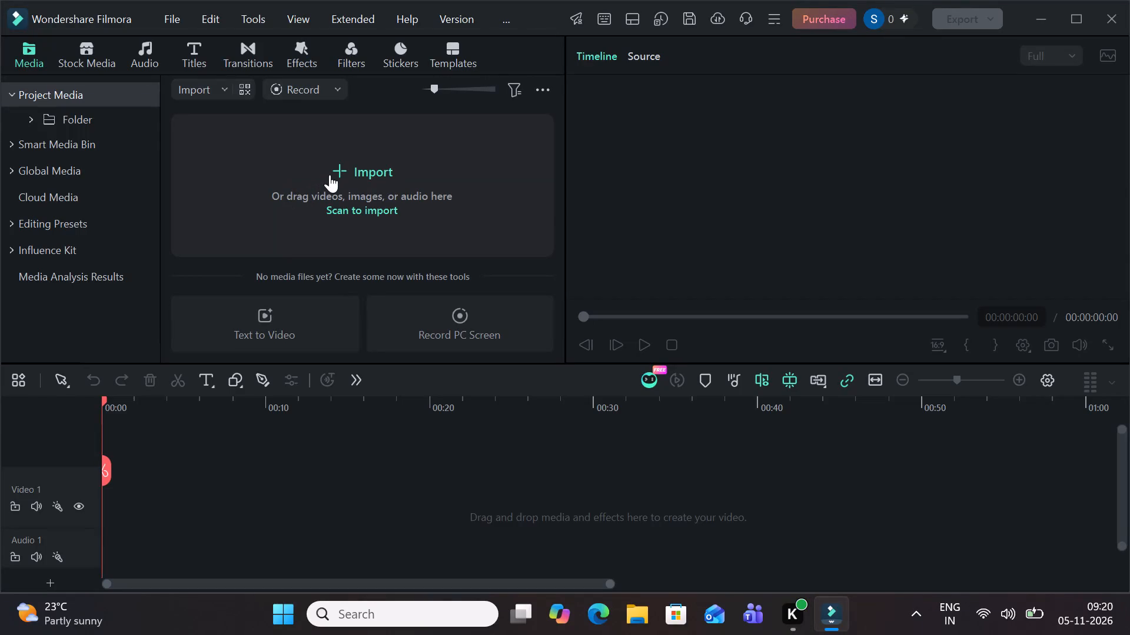
Import WhatsApp Video 2026-11-04 at 8.01.06 PM from Downloads onto the Video 1 track, starting at about 7 seconds, and close the file dialog.
click(335, 172)
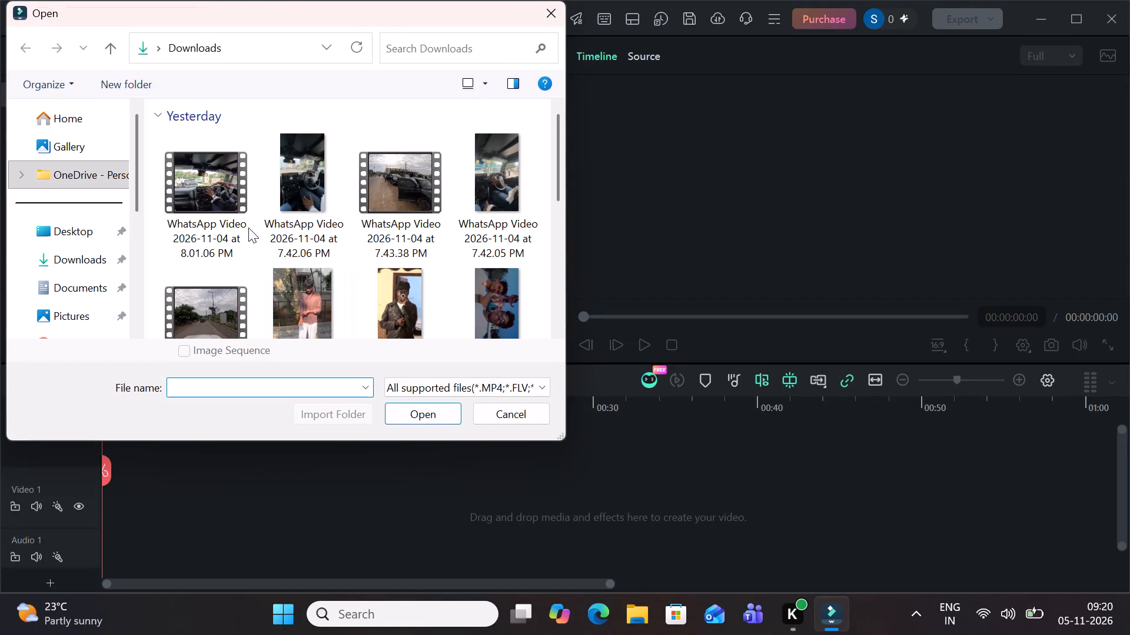
click(208, 198)
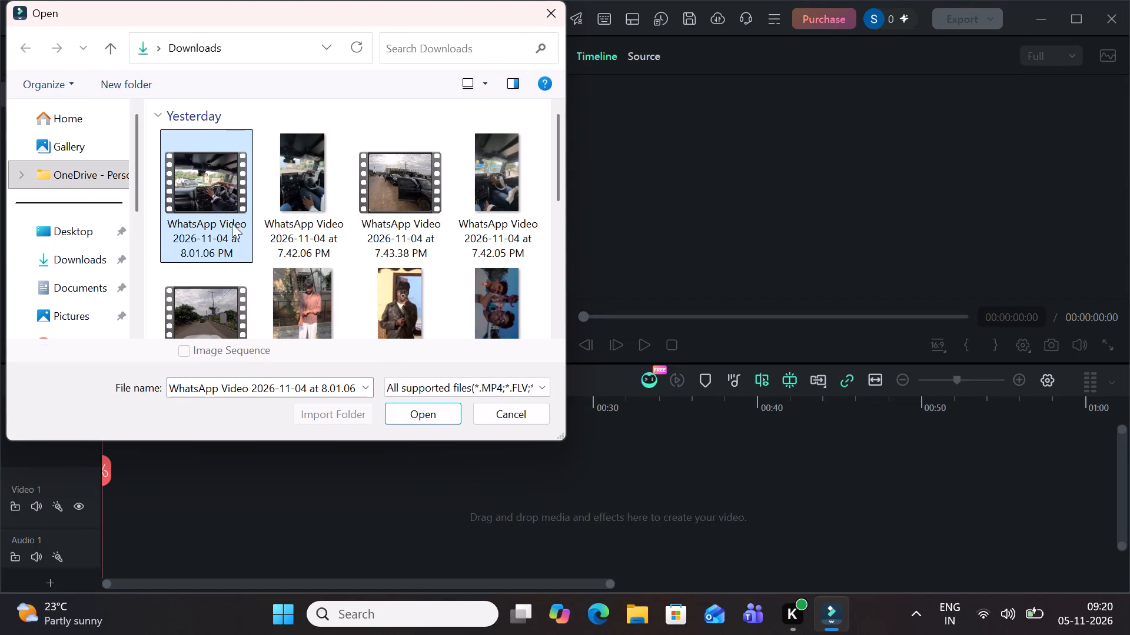
drag(227, 218, 217, 545)
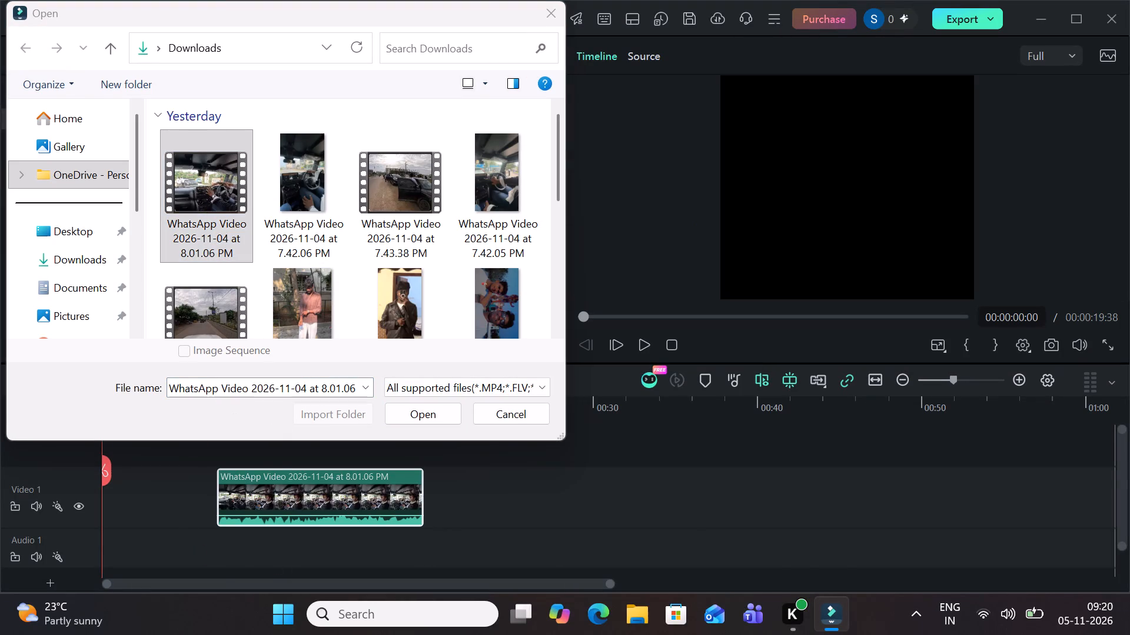
drag(224, 496, 129, 479)
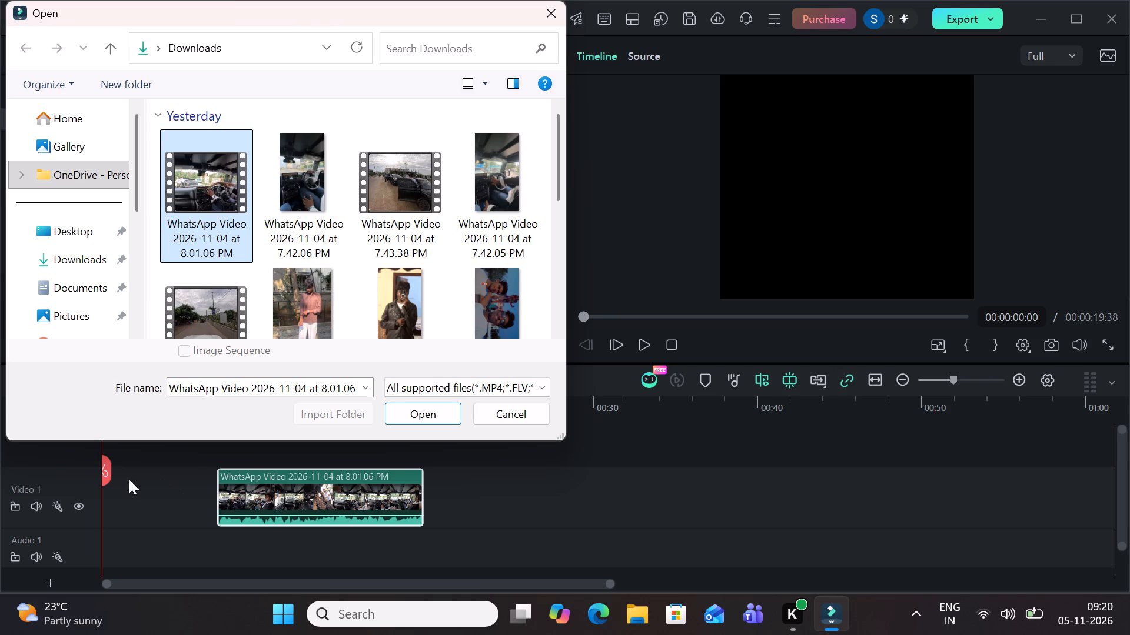
drag(129, 479, 157, 492)
drag(219, 479, 210, 489)
drag(210, 489, 150, 509)
click(235, 514)
click(419, 415)
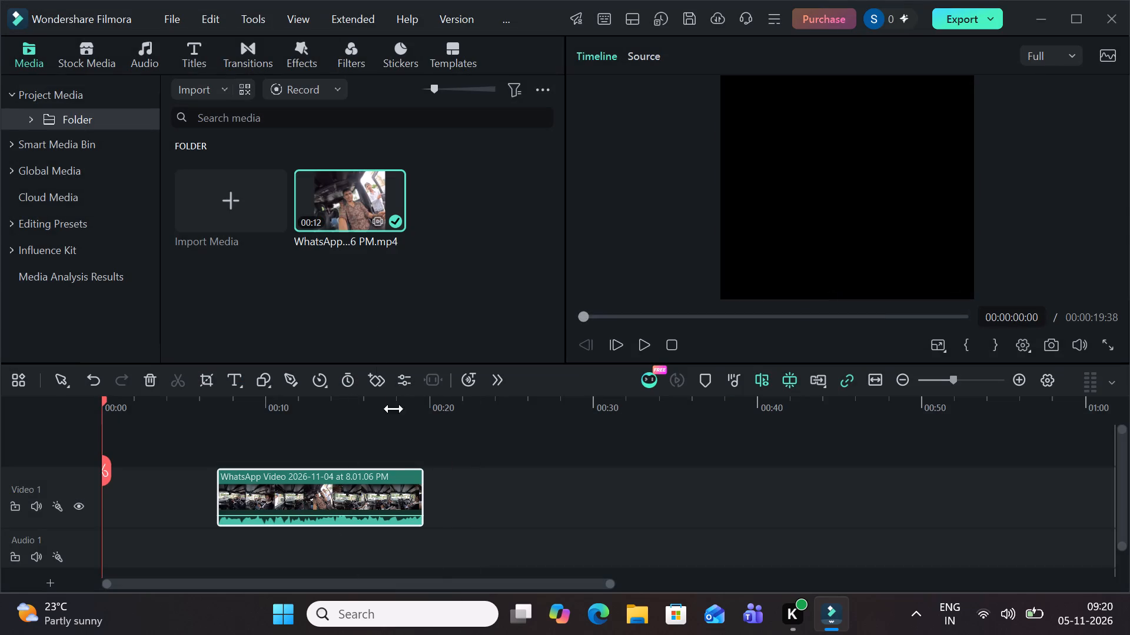
Play the timeline from the beginning to preview it.
click(649, 342)
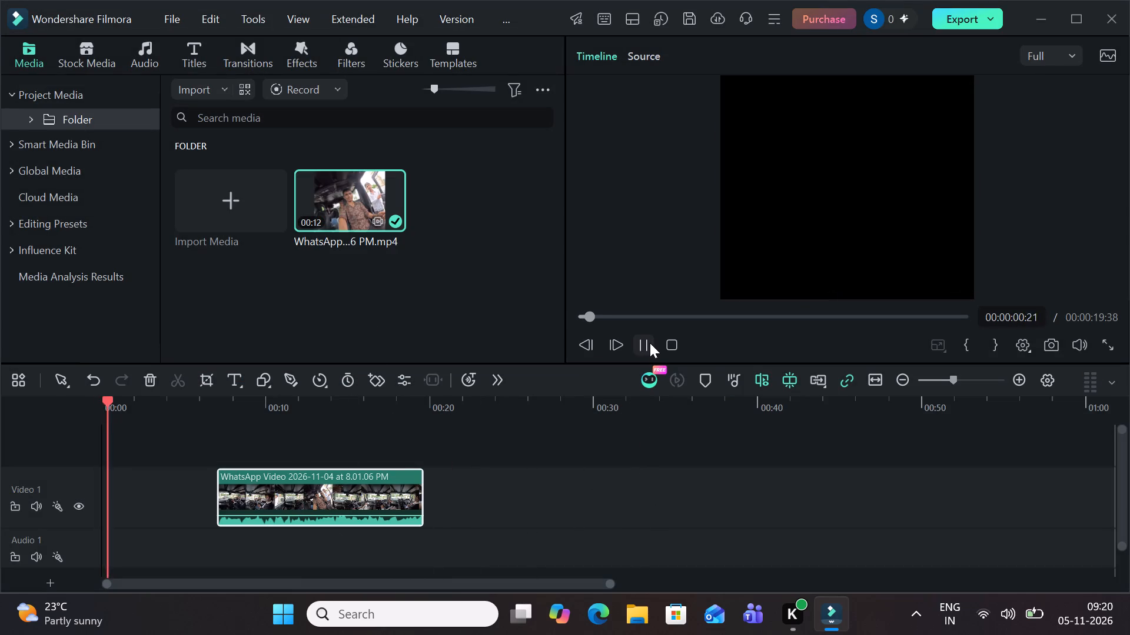
click(342, 199)
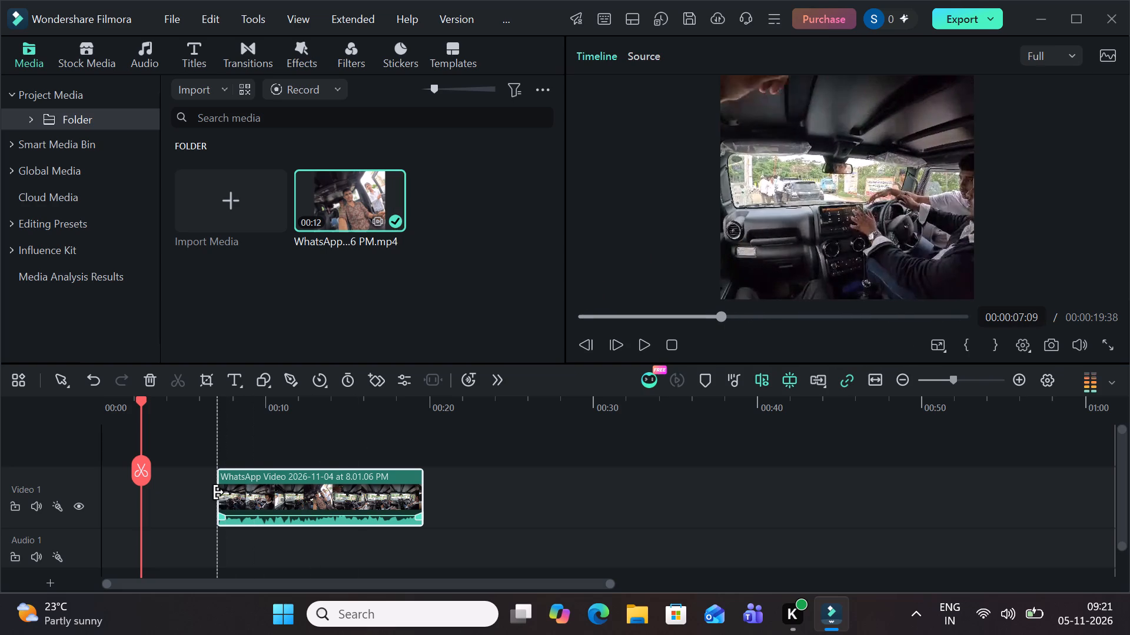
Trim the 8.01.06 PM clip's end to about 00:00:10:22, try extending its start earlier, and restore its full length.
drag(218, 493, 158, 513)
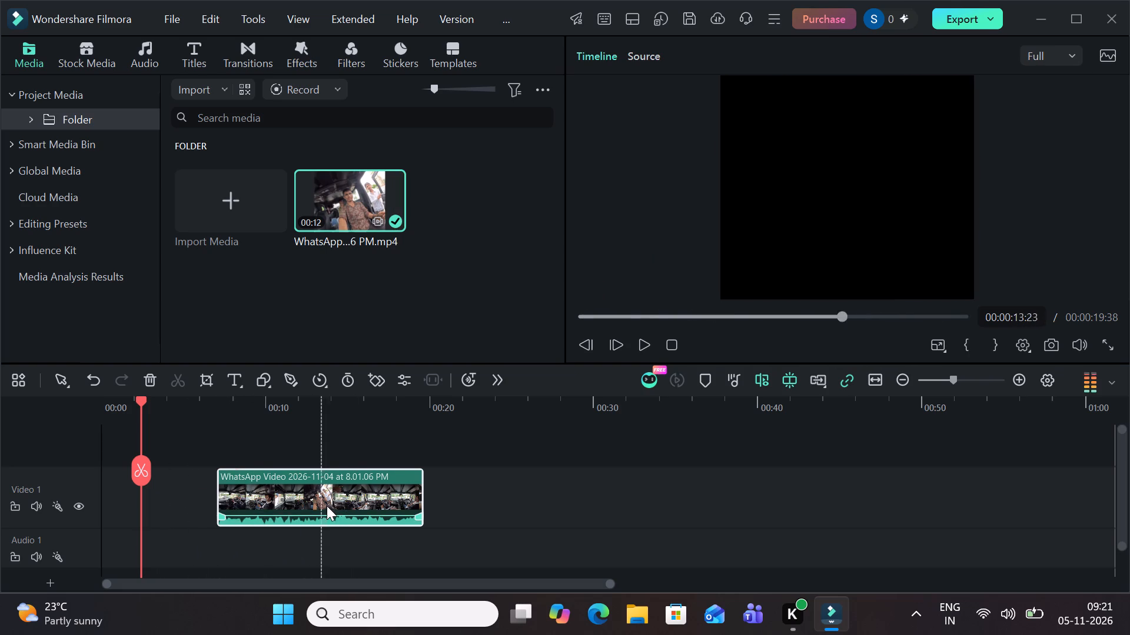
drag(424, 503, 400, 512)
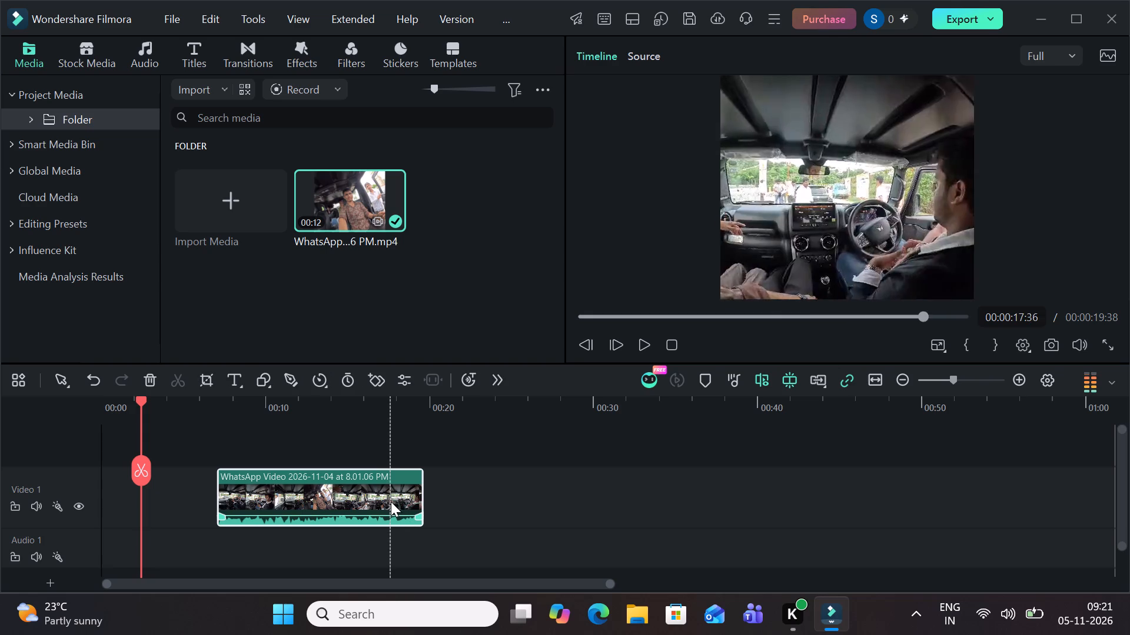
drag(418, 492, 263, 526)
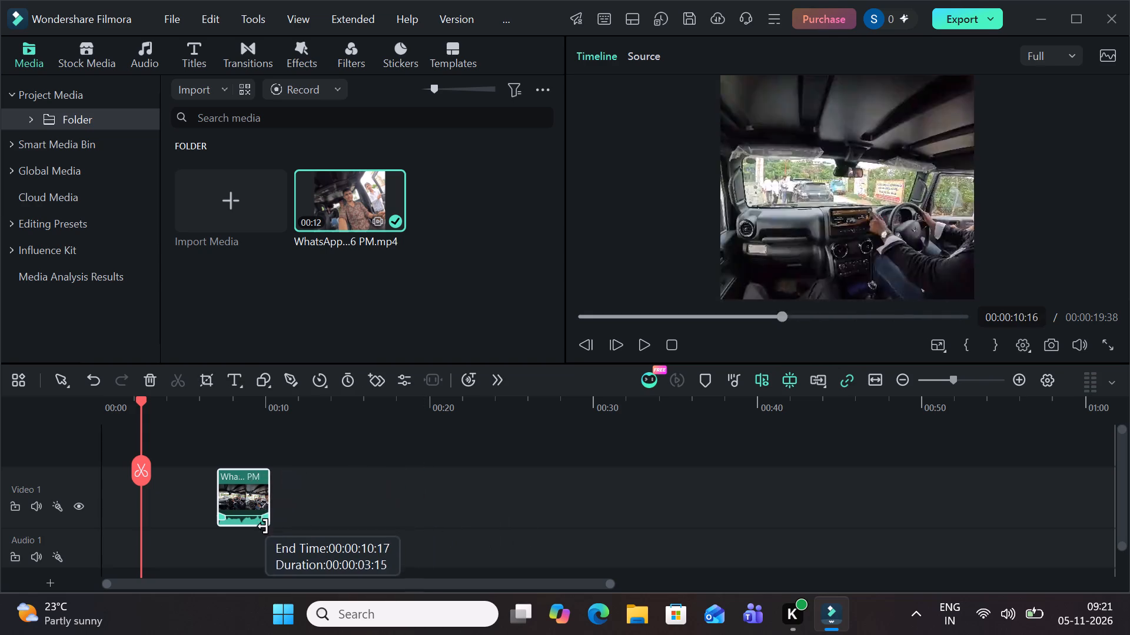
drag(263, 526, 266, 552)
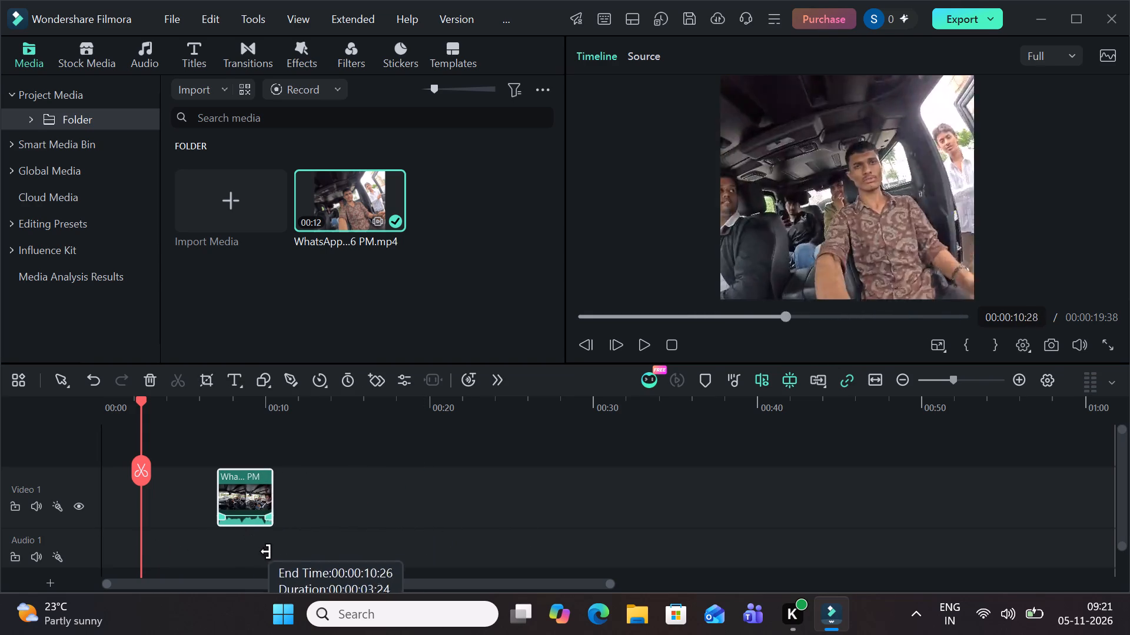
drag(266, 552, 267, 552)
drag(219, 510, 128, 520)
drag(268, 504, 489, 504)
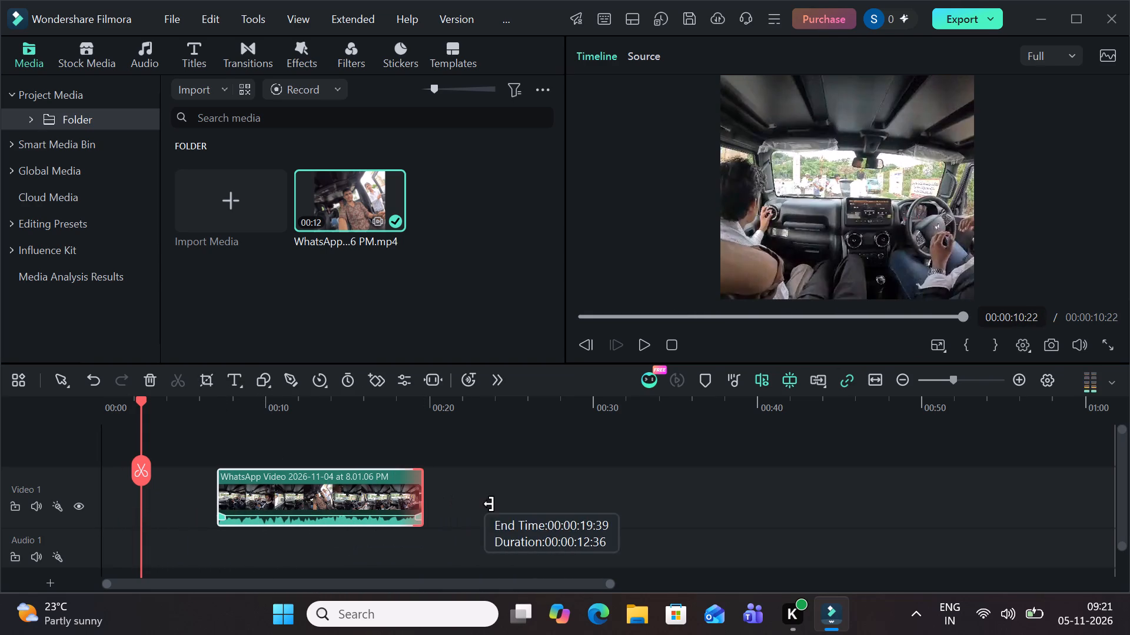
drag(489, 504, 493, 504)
Import WhatsApp Video 2026-11-04 at 7.43.38 PM onto Video 1 just after the first clip, at about 20 seconds, and close the file dialog.
click(196, 242)
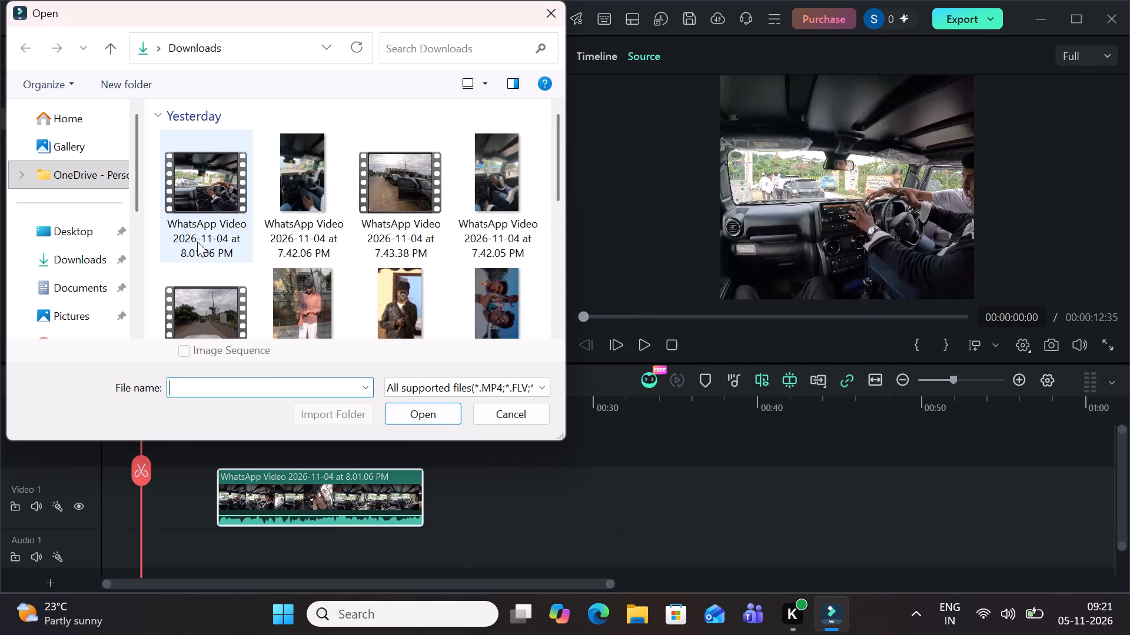
drag(432, 215, 462, 326)
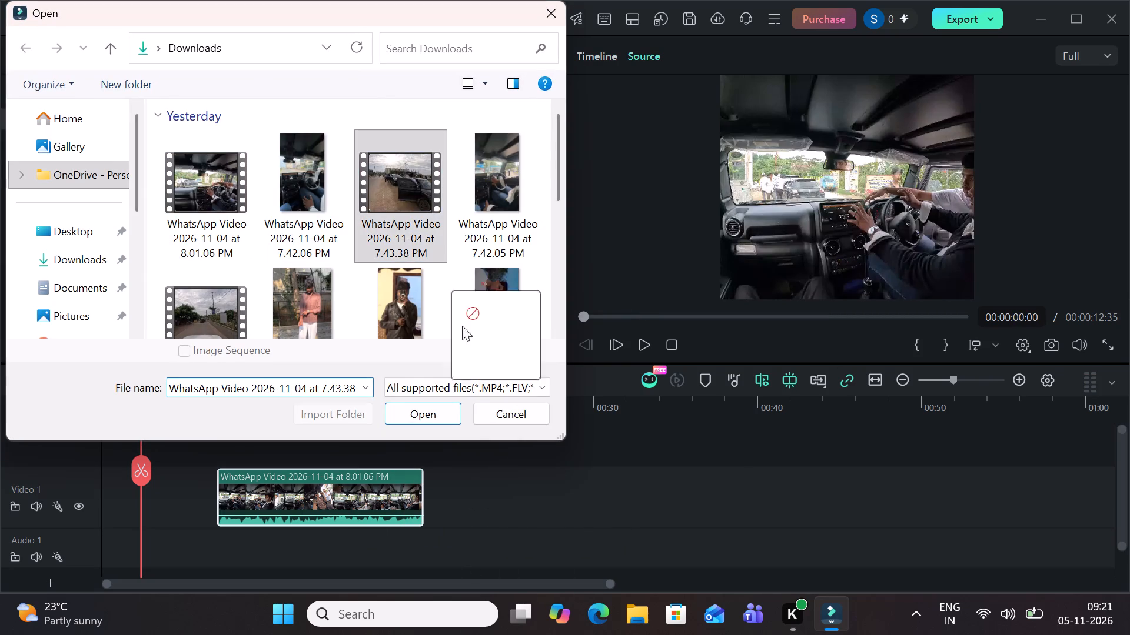
drag(462, 326, 454, 459)
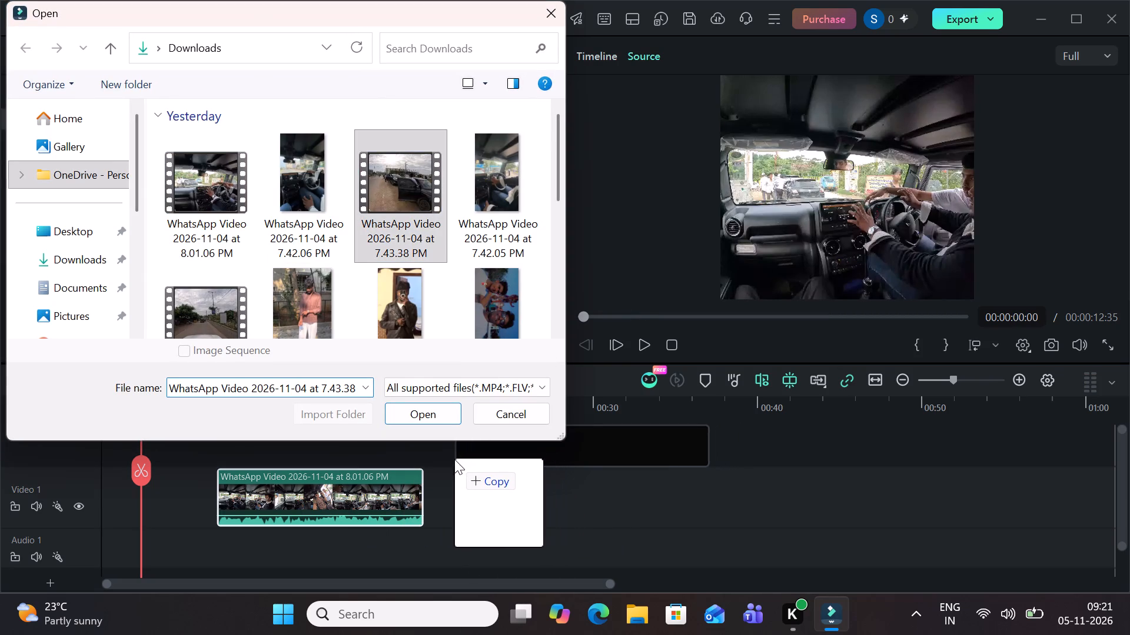
drag(454, 459, 431, 467)
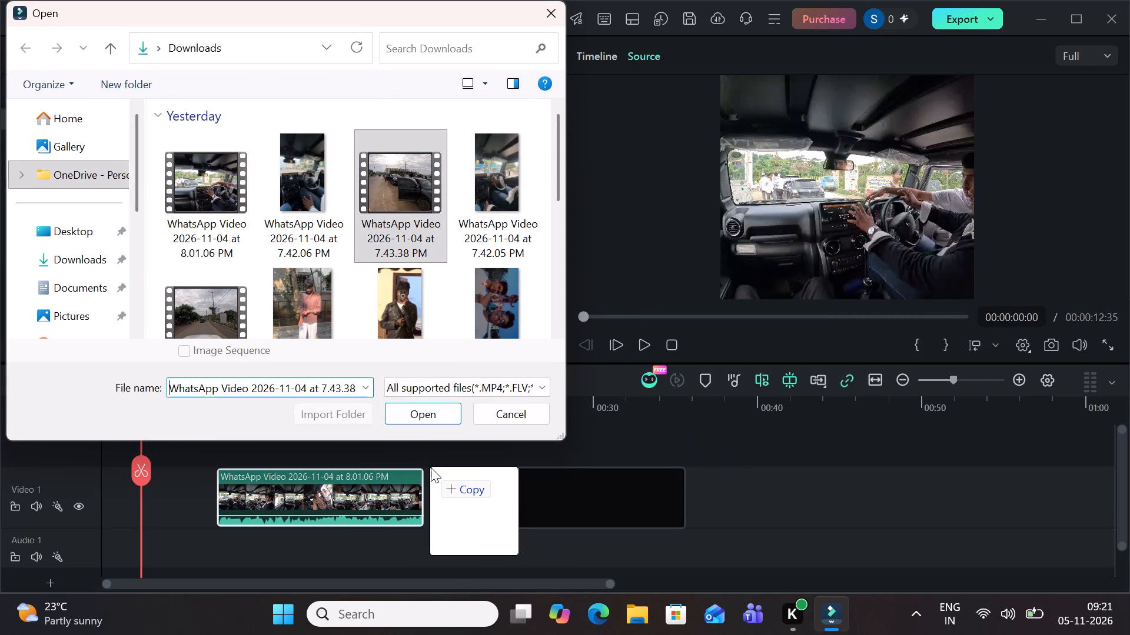
drag(431, 467, 429, 468)
drag(426, 490, 418, 497)
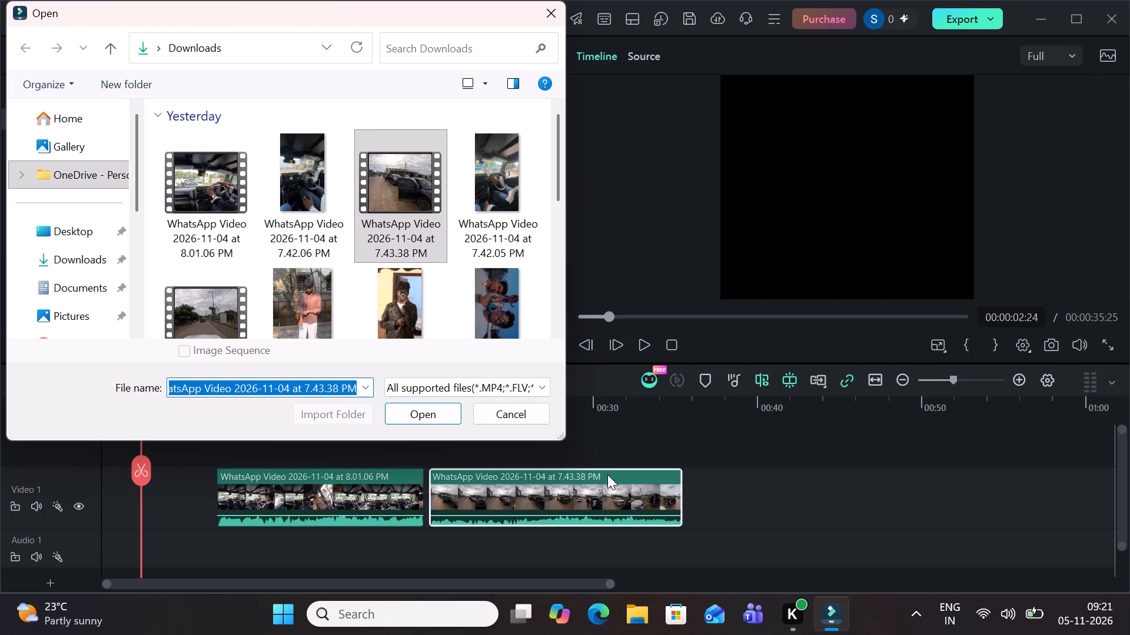
click(934, 569)
click(509, 416)
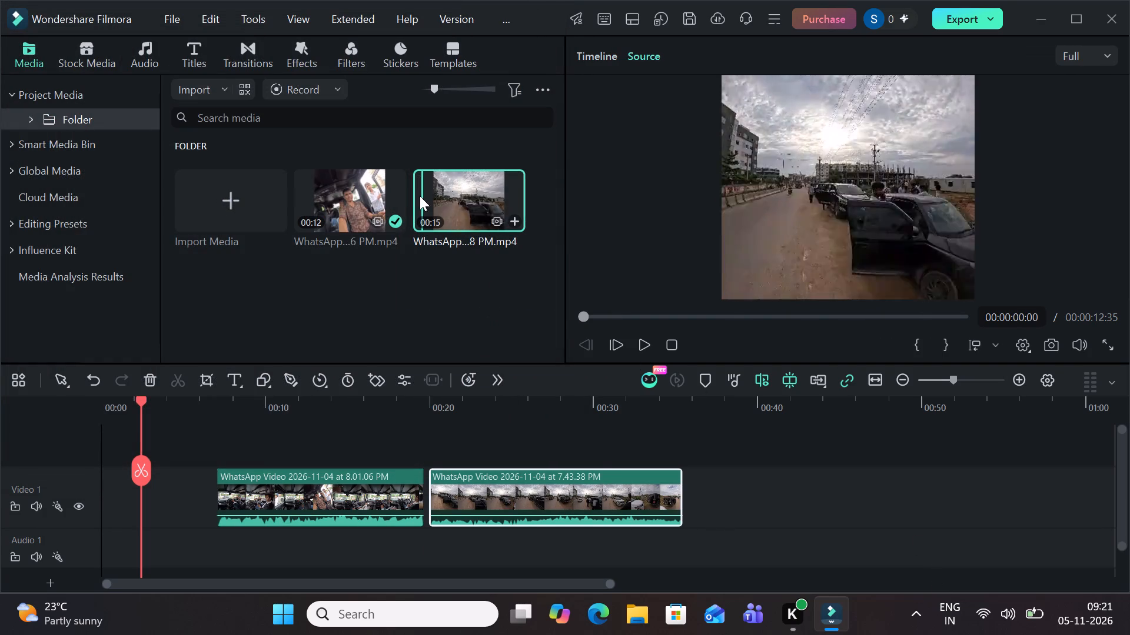
Preview the 7.43.38 PM video from the project media folder in the source viewer, replaying it from the start.
click(463, 209)
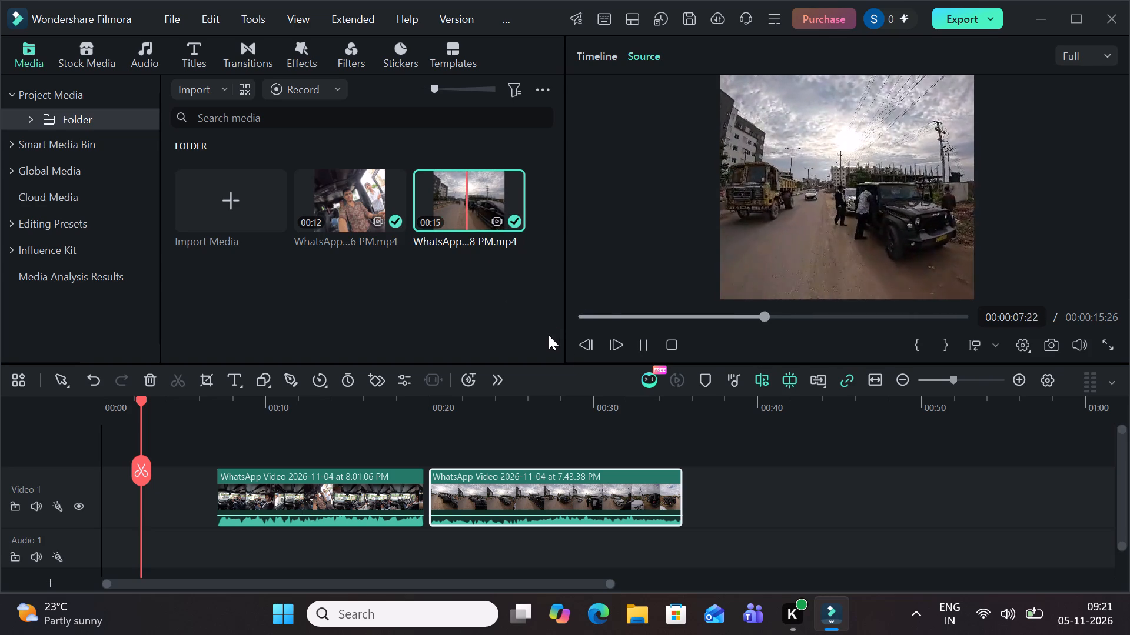
click(578, 312)
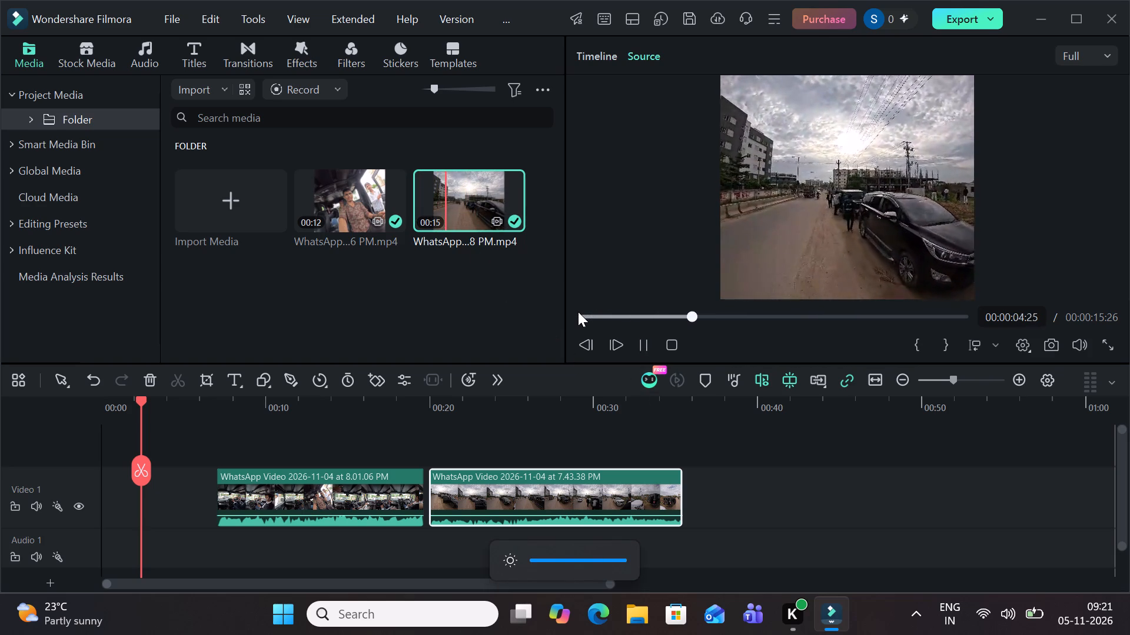
click(578, 312)
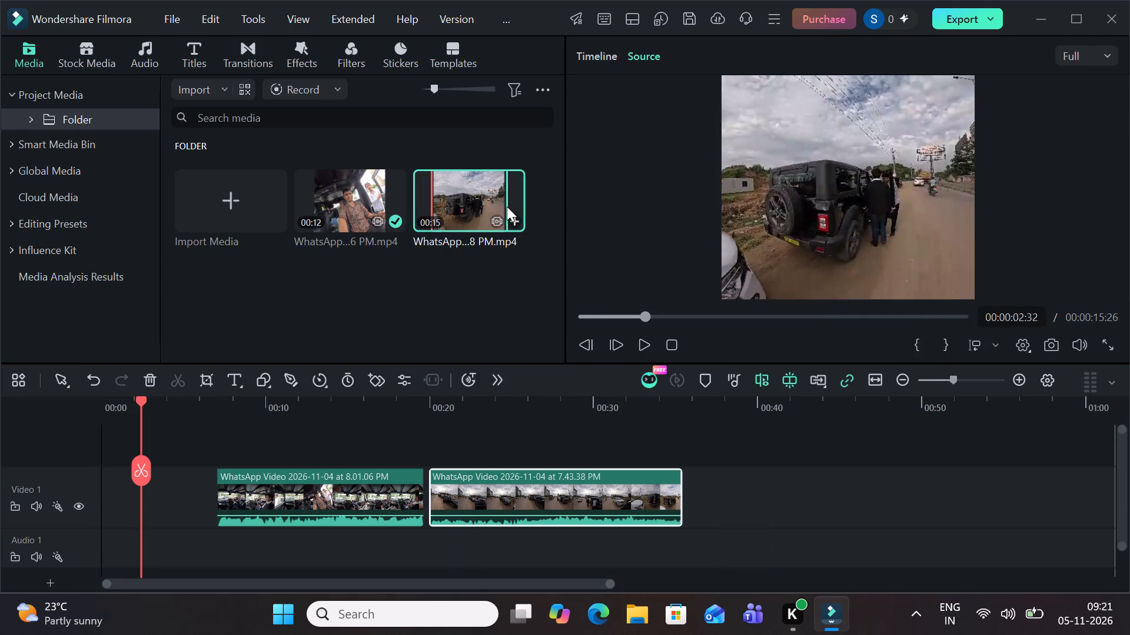
click(481, 200)
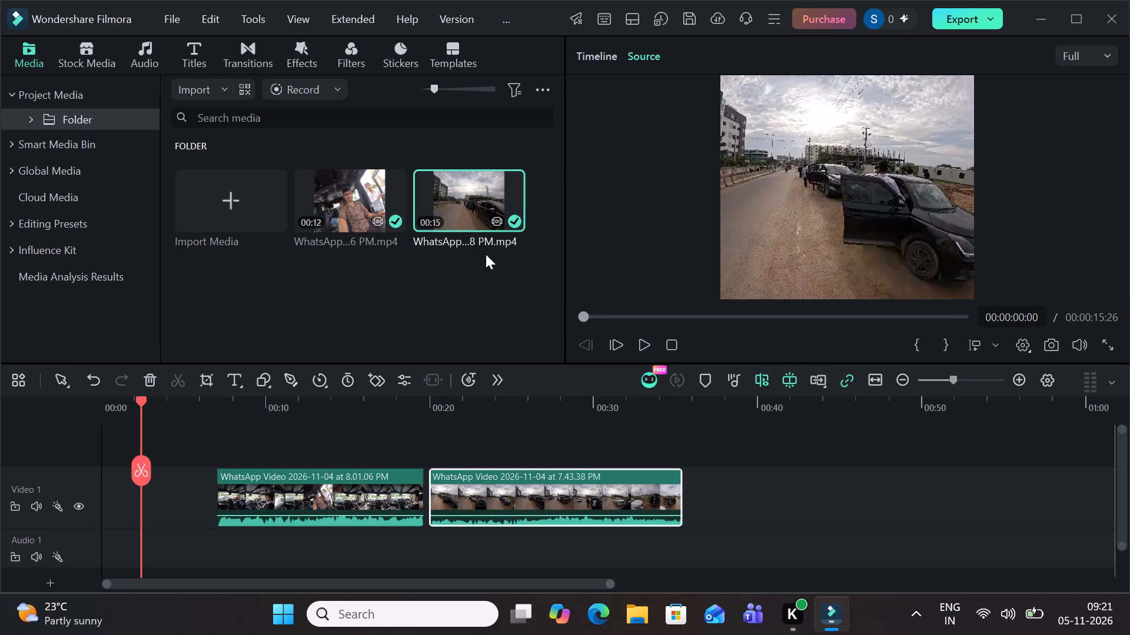
Import WhatsApp Video 2026-11-04 at 7.42.05 PM onto a new Video 2 track, starting where the second clip ends, and close the file dialog.
click(261, 215)
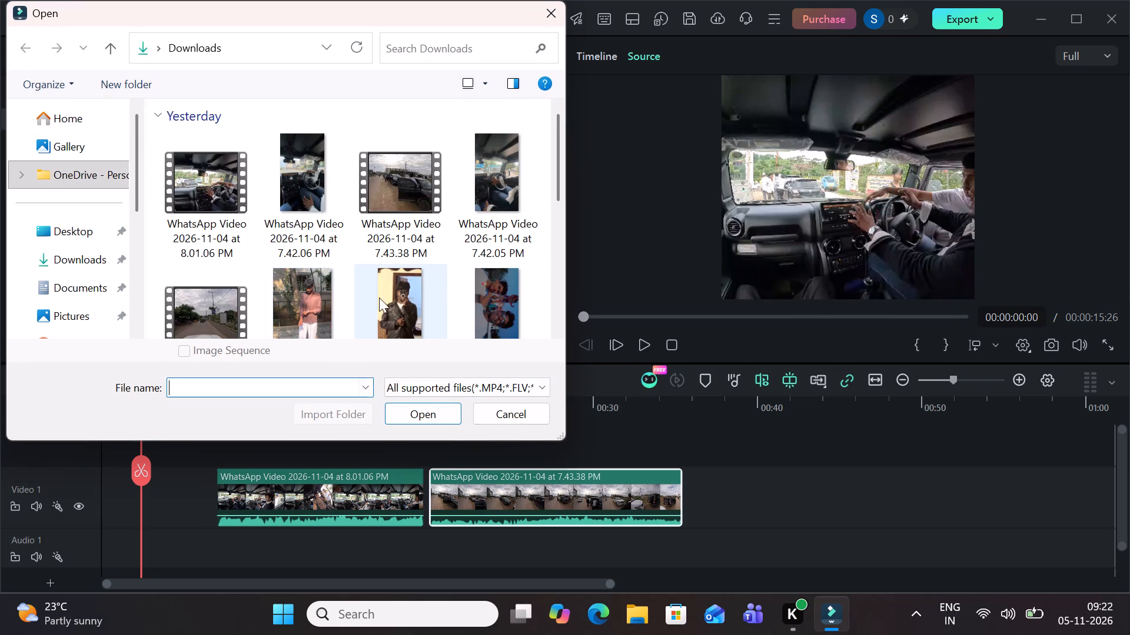
click(532, 173)
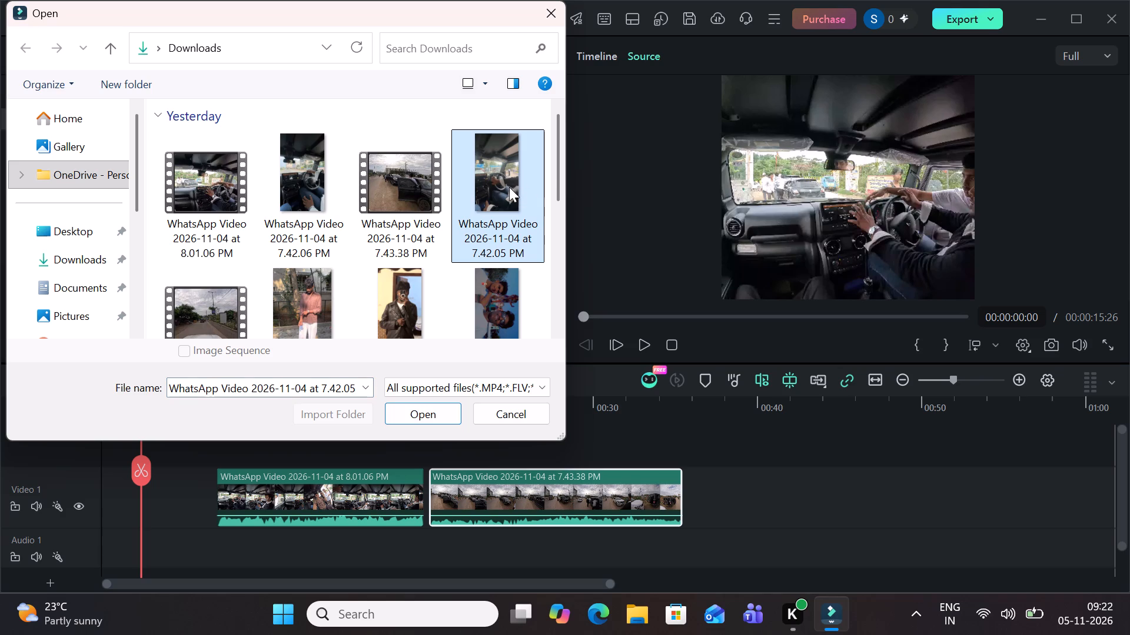
drag(506, 183, 690, 442)
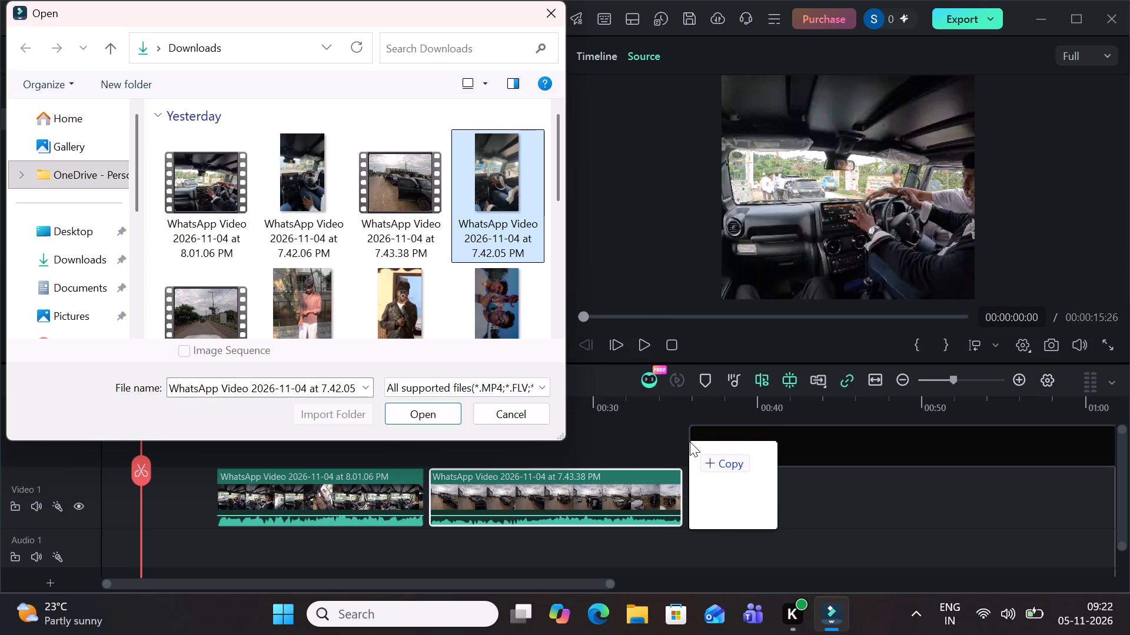
drag(690, 442, 686, 442)
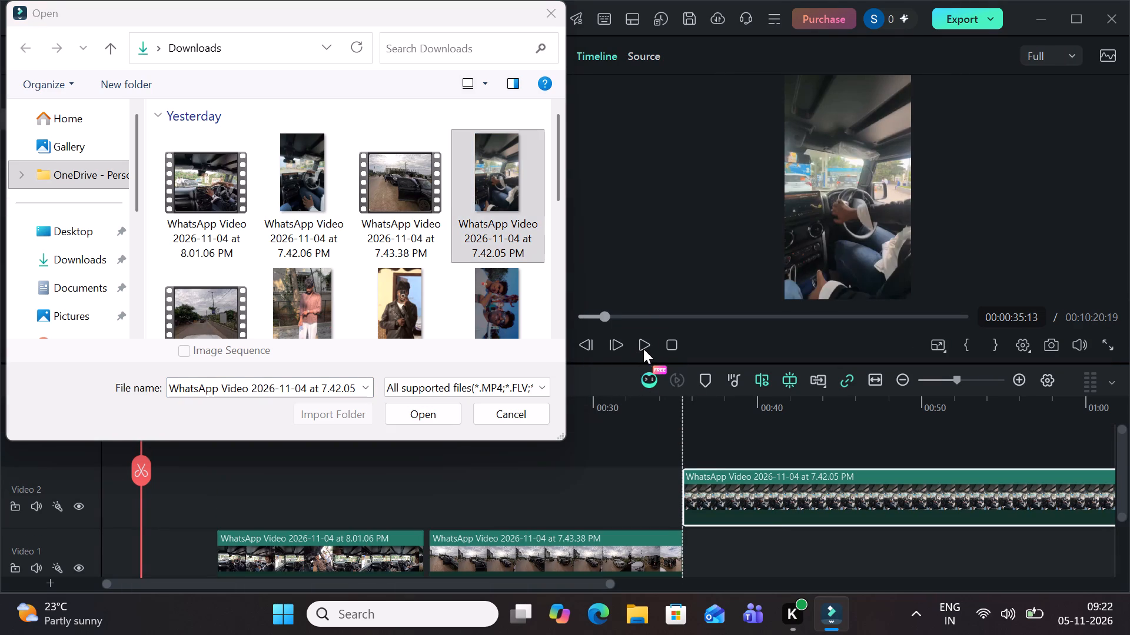
click(644, 349)
click(611, 216)
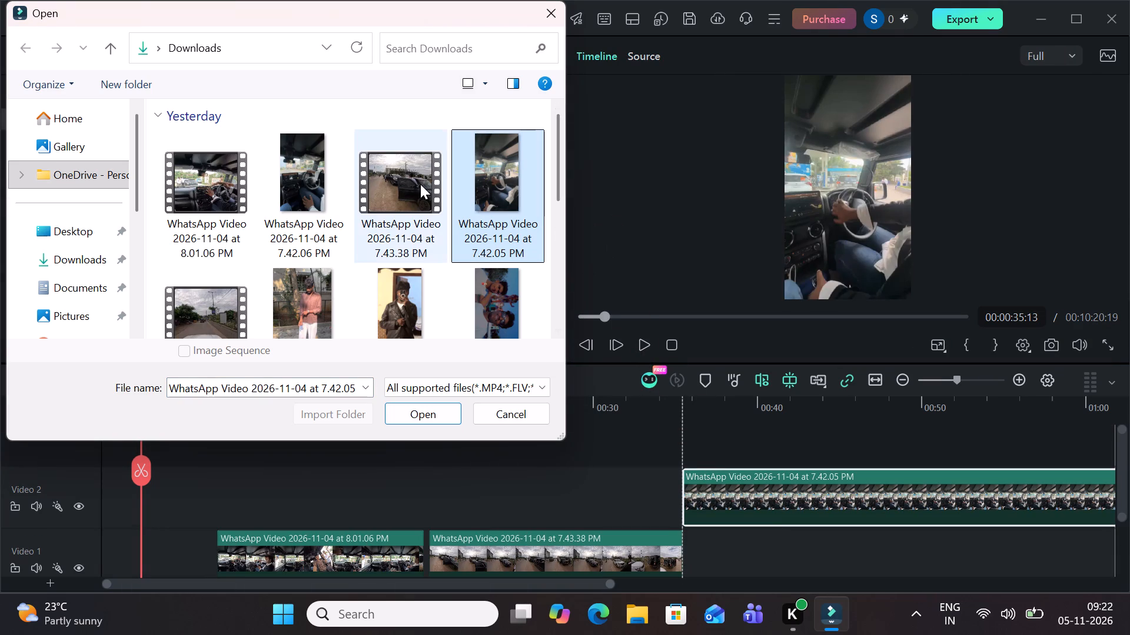
drag(510, 430, 513, 438)
click(502, 410)
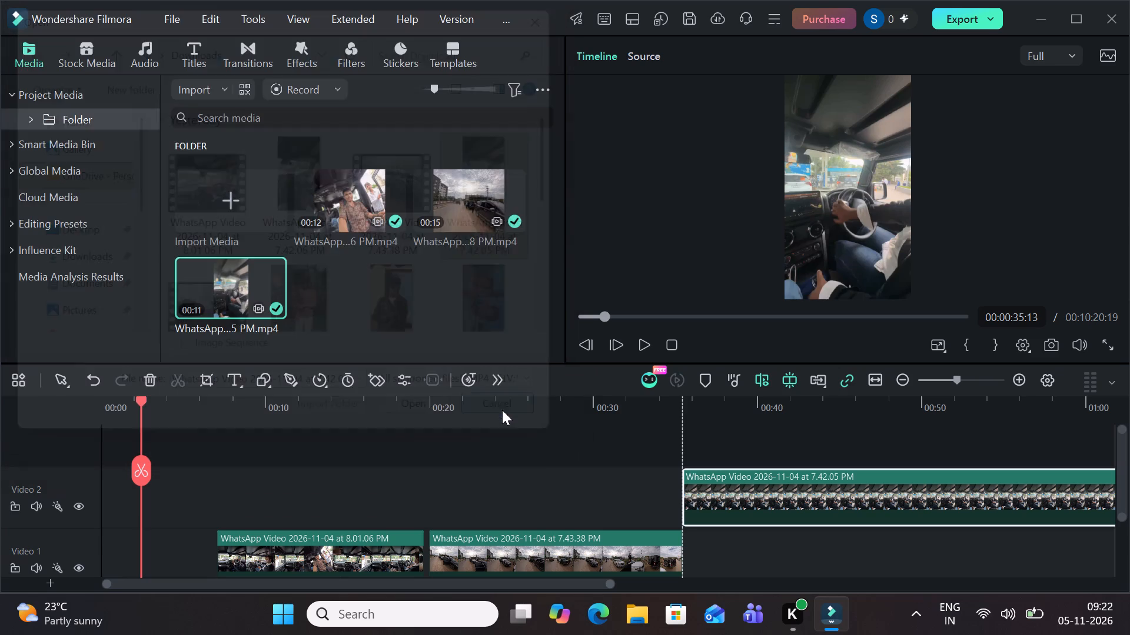
Play the timeline through the three clips, checking the preview quality options and keeping Full.
click(649, 350)
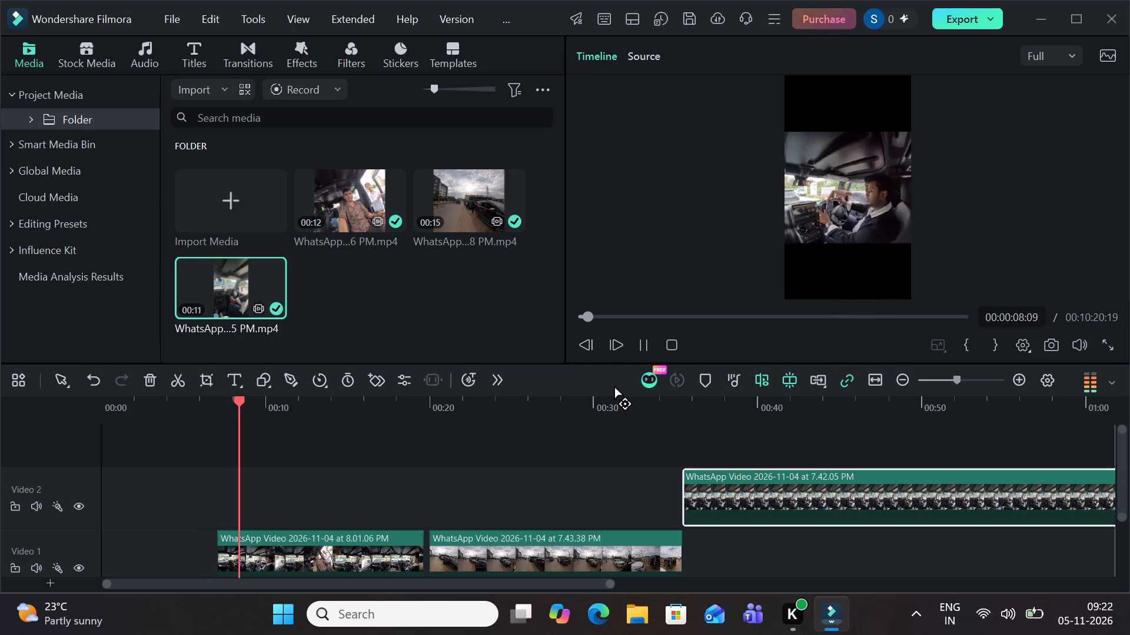
click(1053, 57)
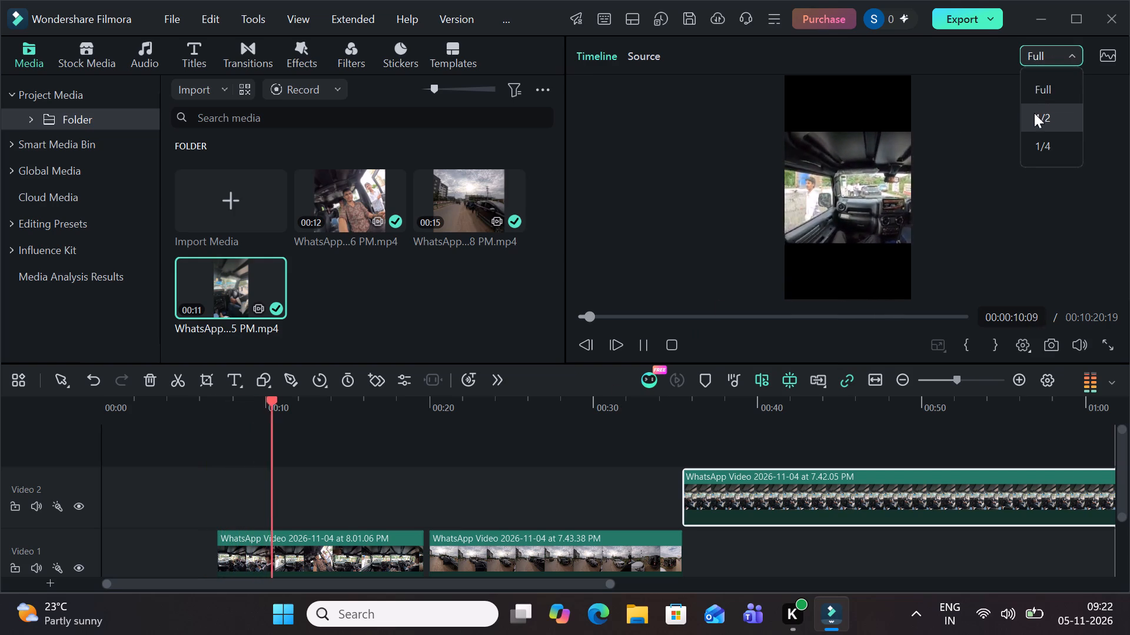
click(1053, 95)
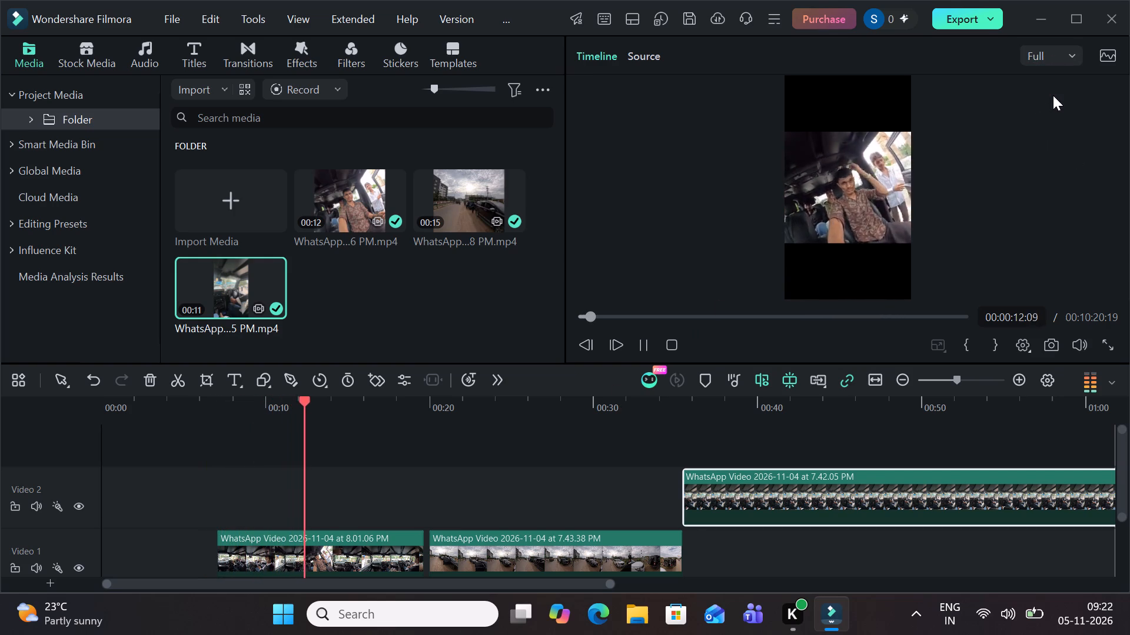
click(828, 200)
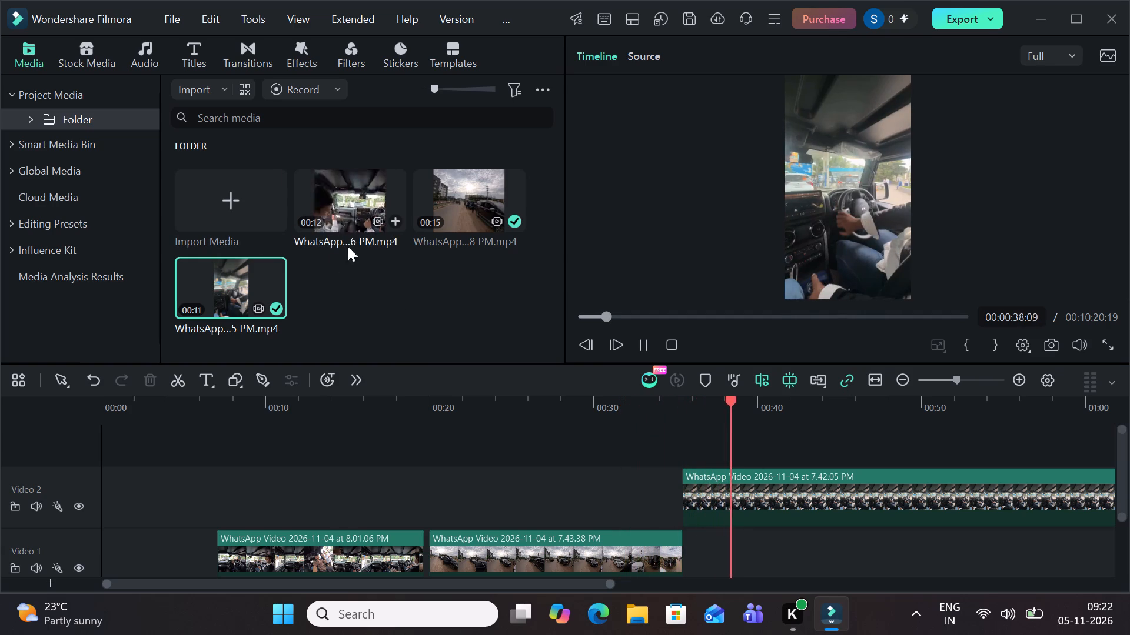
Preview the 7.42.05 PM video from the project media folder in the source viewer.
click(229, 275)
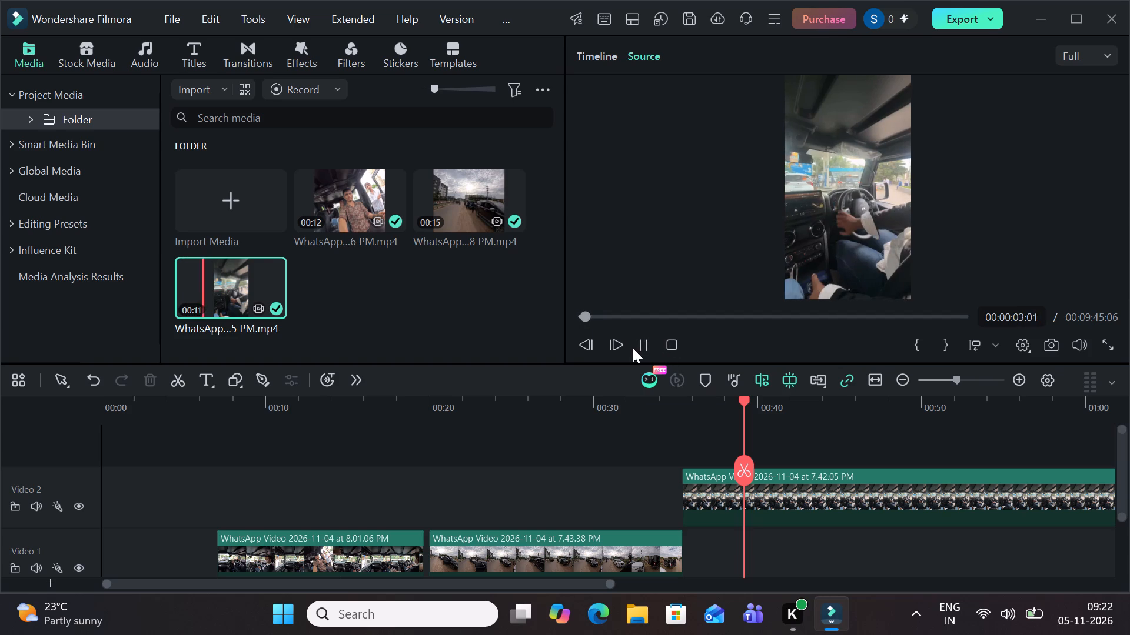
click(632, 347)
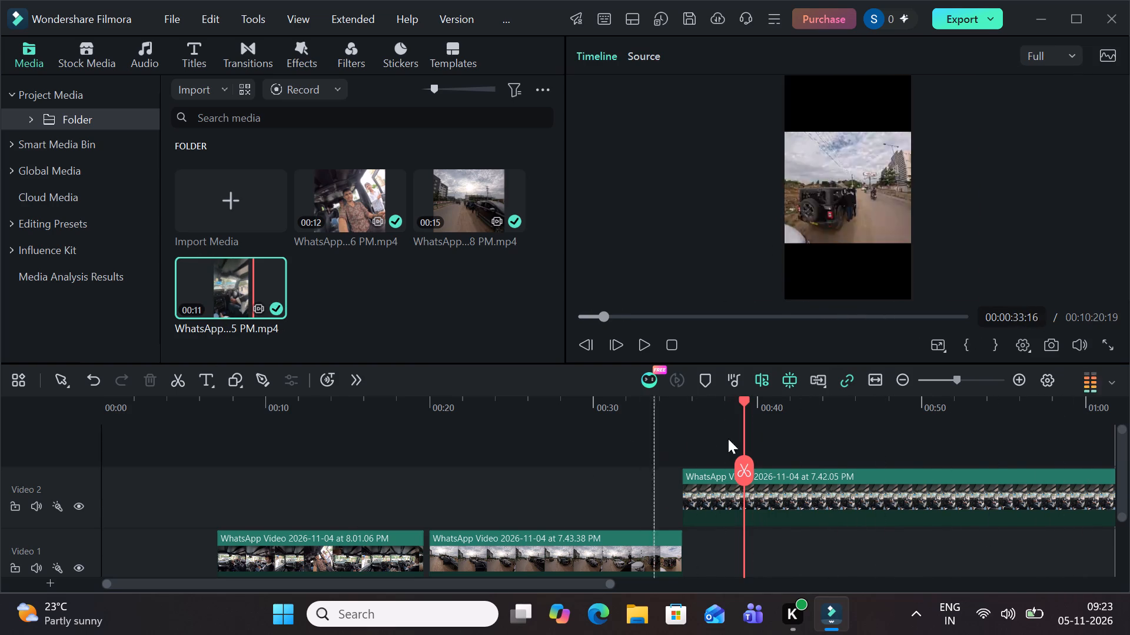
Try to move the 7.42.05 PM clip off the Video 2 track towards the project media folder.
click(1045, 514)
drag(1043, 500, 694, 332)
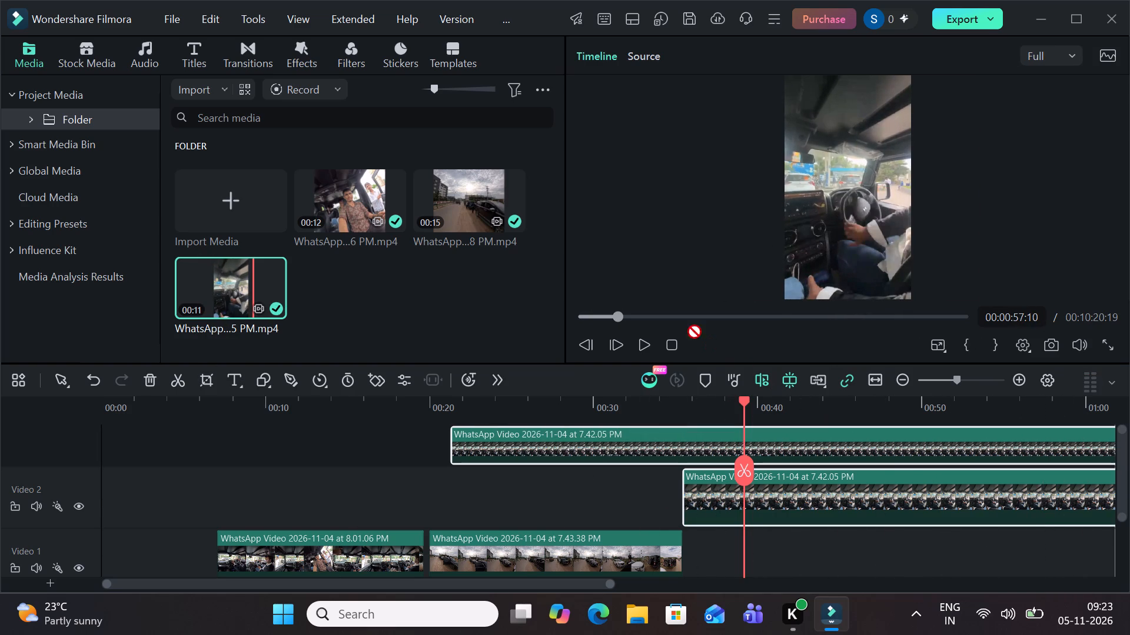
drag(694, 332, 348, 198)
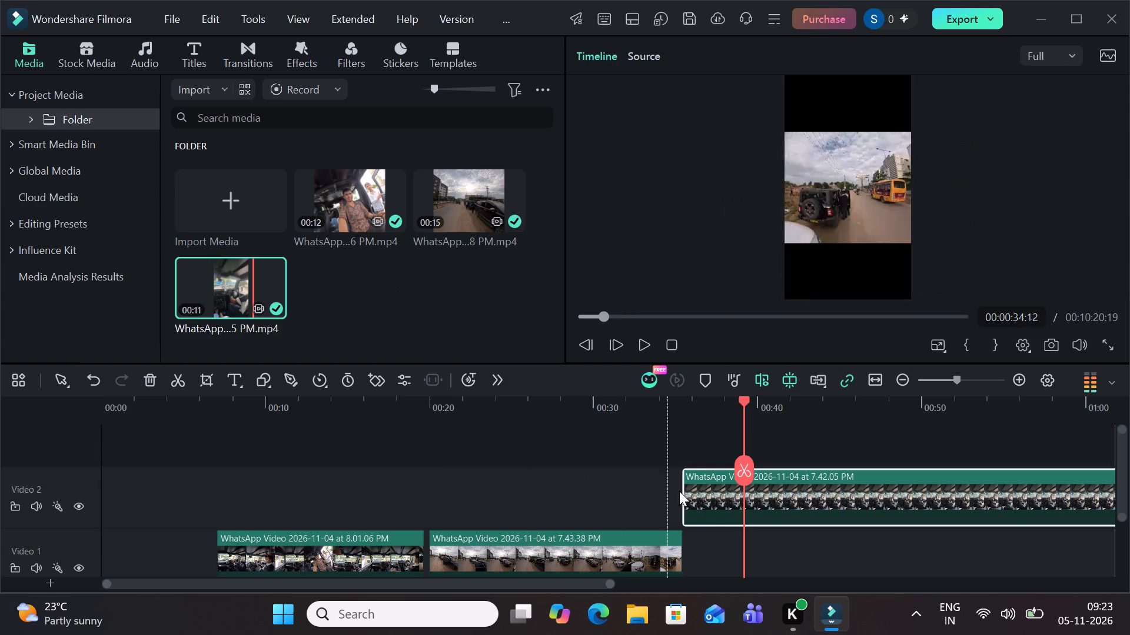
Split the 7.42.05 PM clip on Video 2 at the playhead, about 39 seconds in, and close the clip properties.
click(737, 474)
triple_click(737, 474)
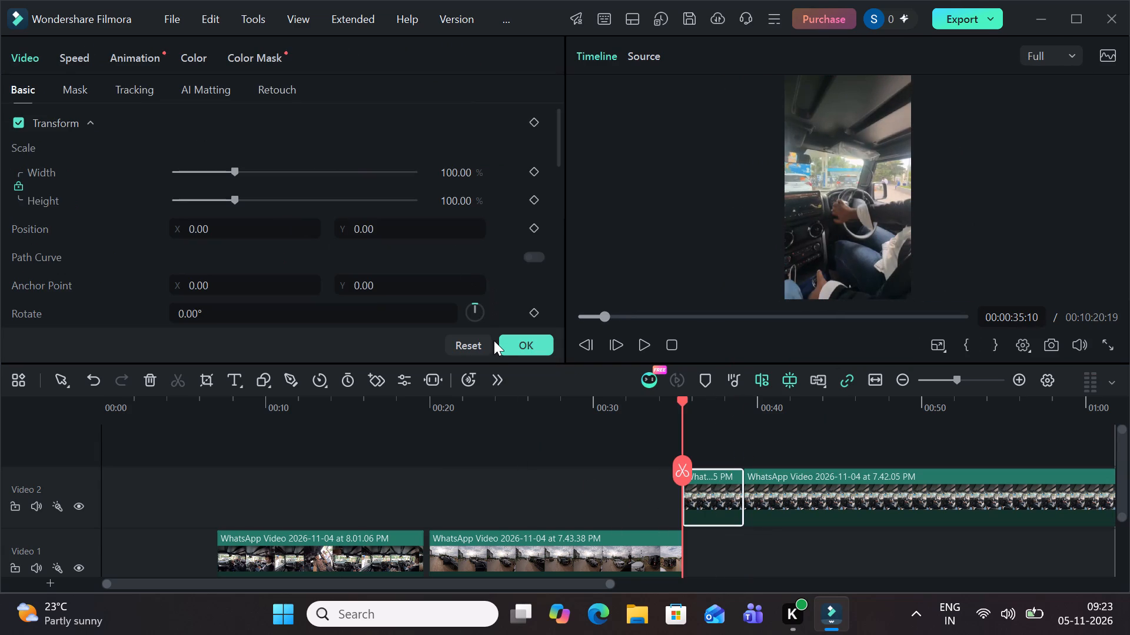
click(494, 340)
click(508, 342)
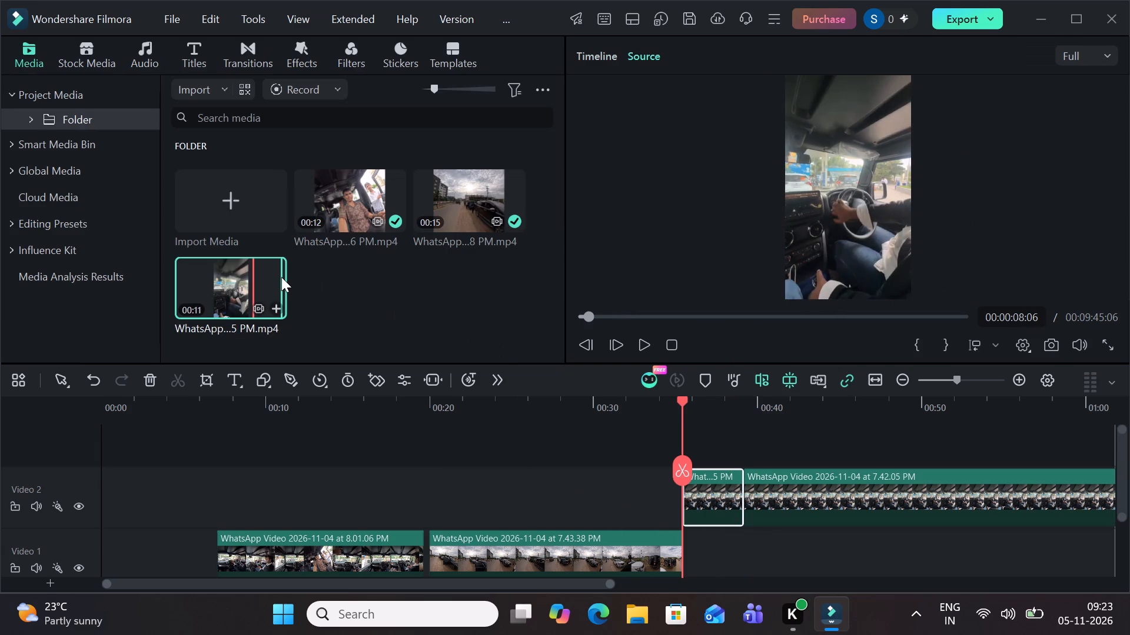
Preview the 7.42.05 PM video from the project media folder in the source viewer.
drag(281, 277, 214, 204)
click(224, 277)
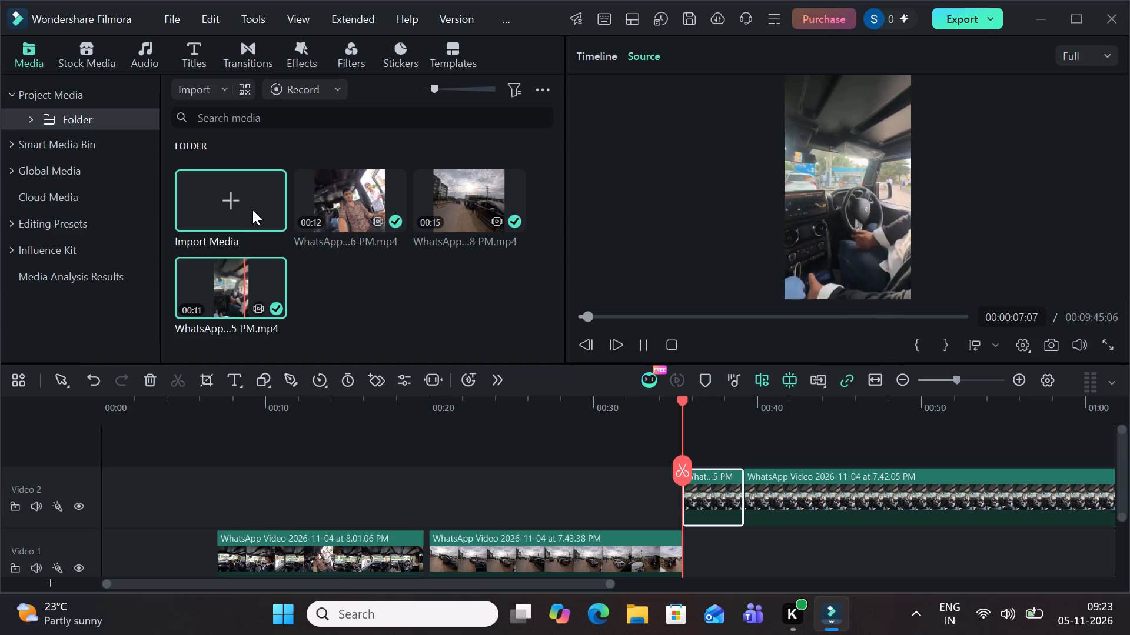
Import WhatsApp Video 2026-11-04 at 7.41.50 PM onto Video 2, inserted before the split clip where the 7.43.38 PM clip ends, and close the file dialog.
click(252, 209)
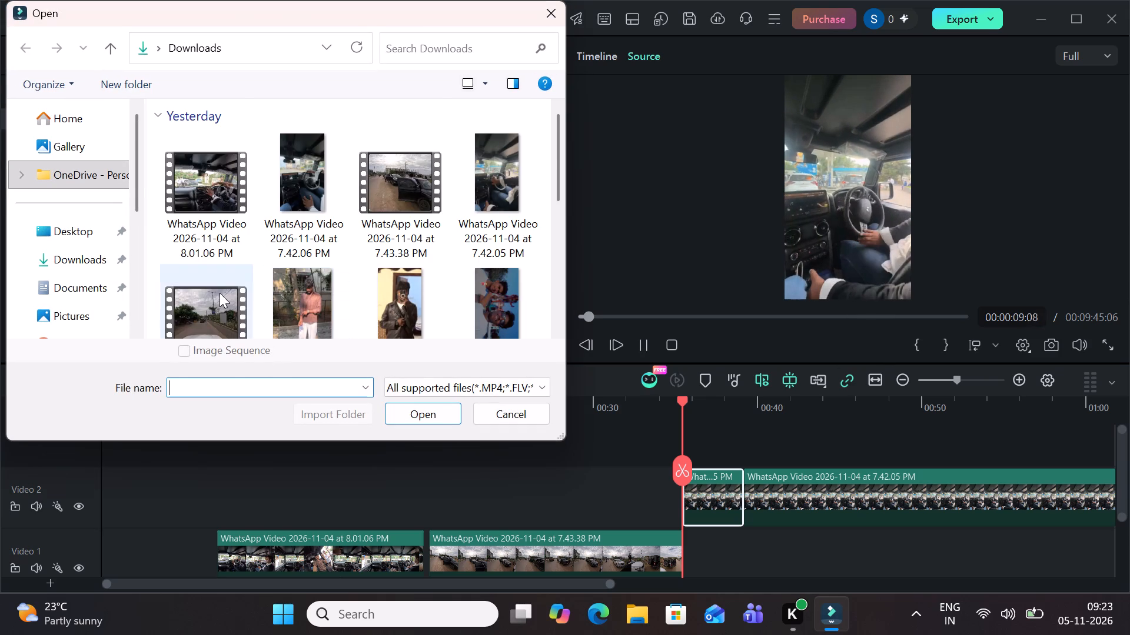
click(220, 293)
drag(220, 293, 1081, 463)
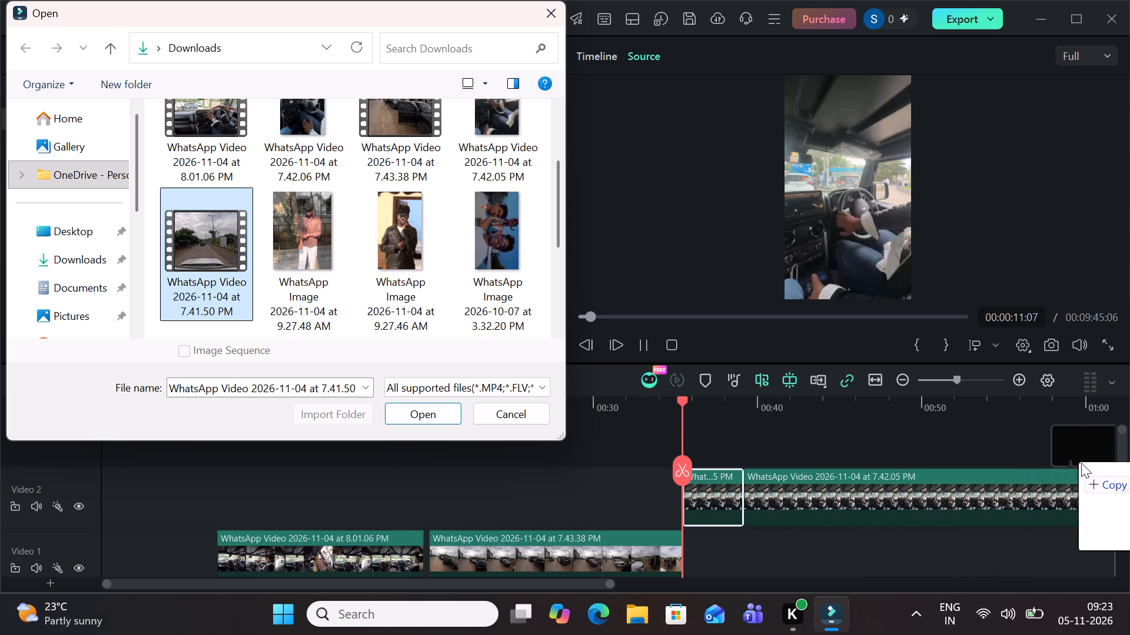
drag(1081, 463, 692, 489)
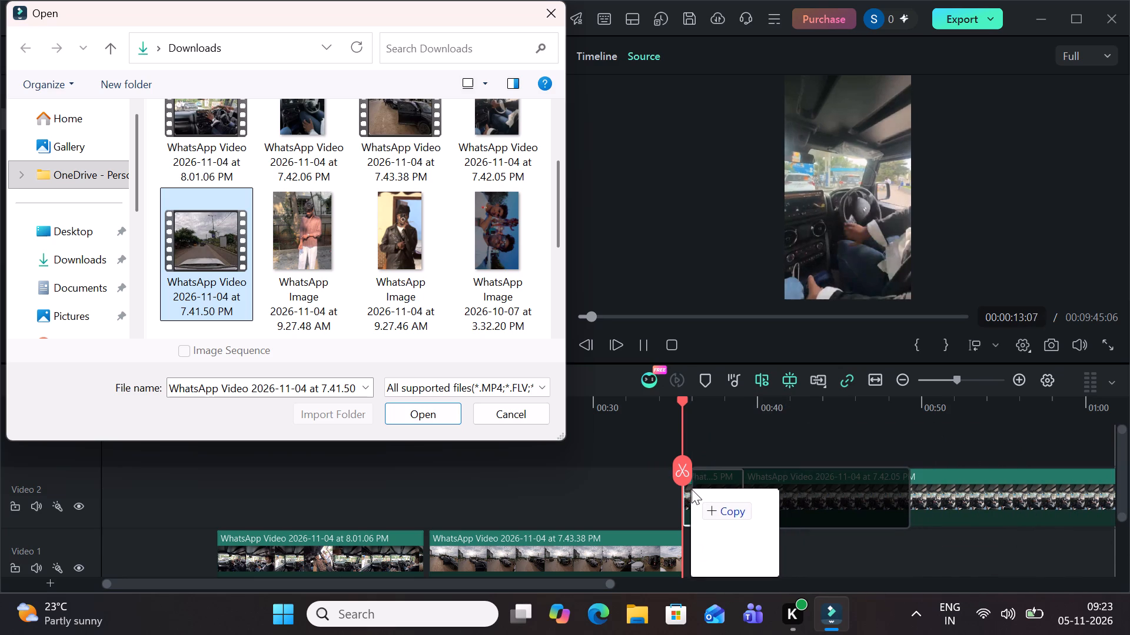
drag(692, 489, 686, 493)
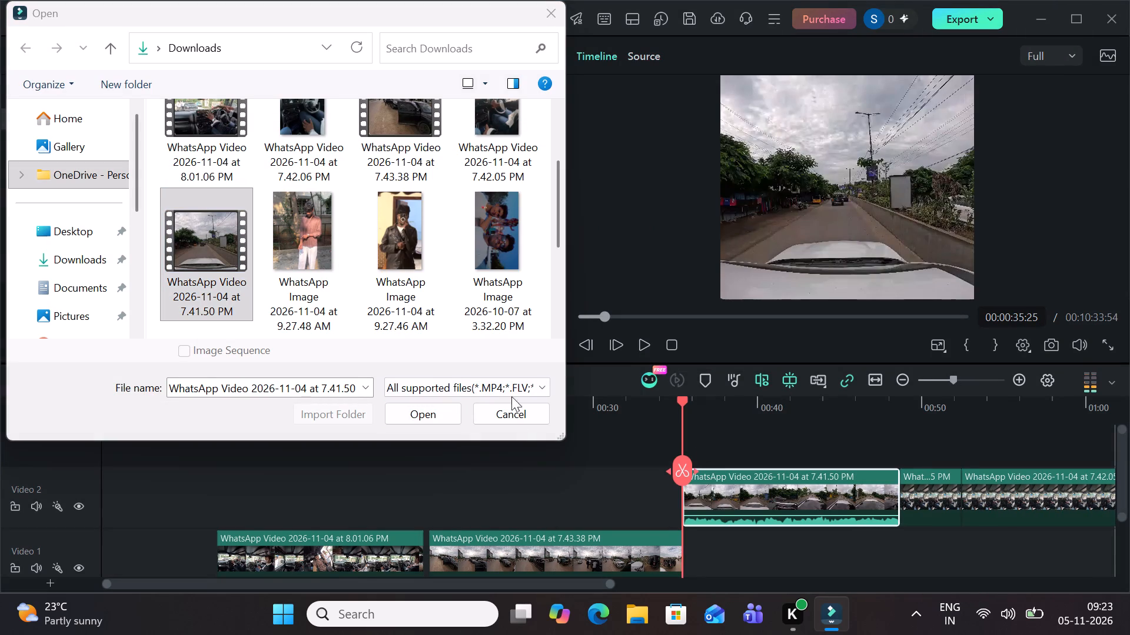
click(566, 464)
click(539, 423)
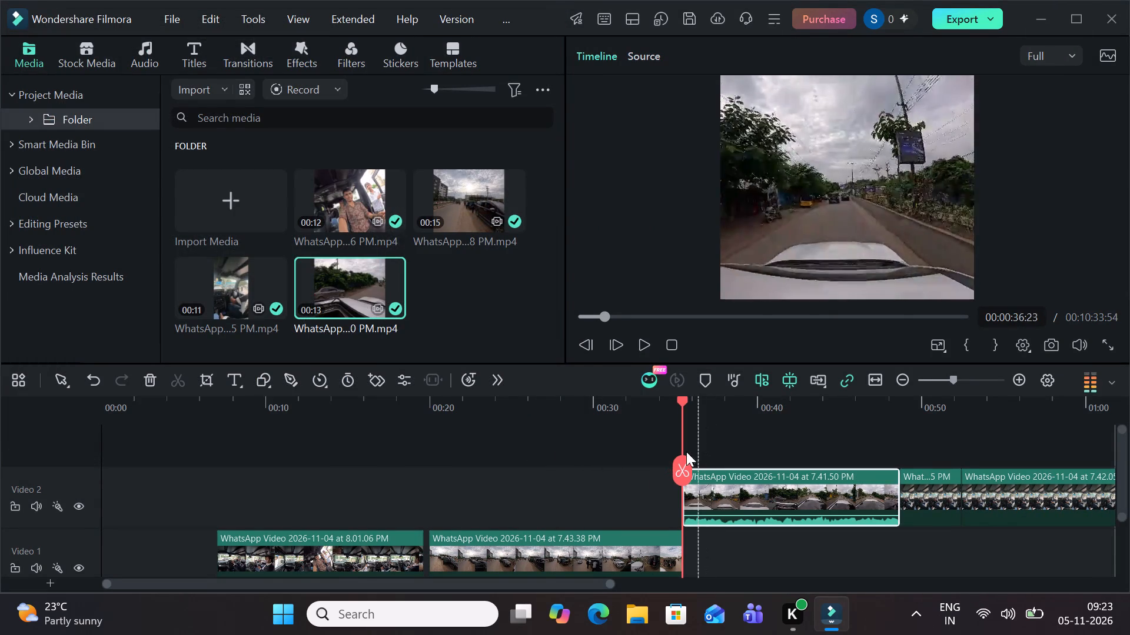
Rewind the timeline to the start, move the playhead to the 7.41.50 PM clip and play from there.
drag(599, 322, 565, 328)
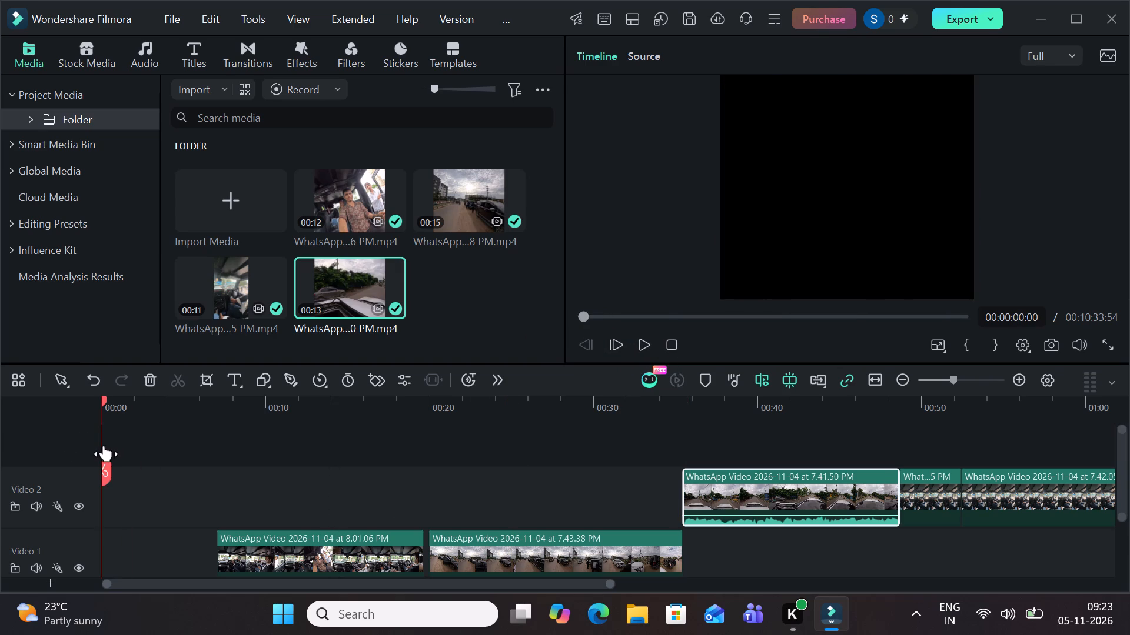
drag(104, 447, 677, 509)
click(646, 351)
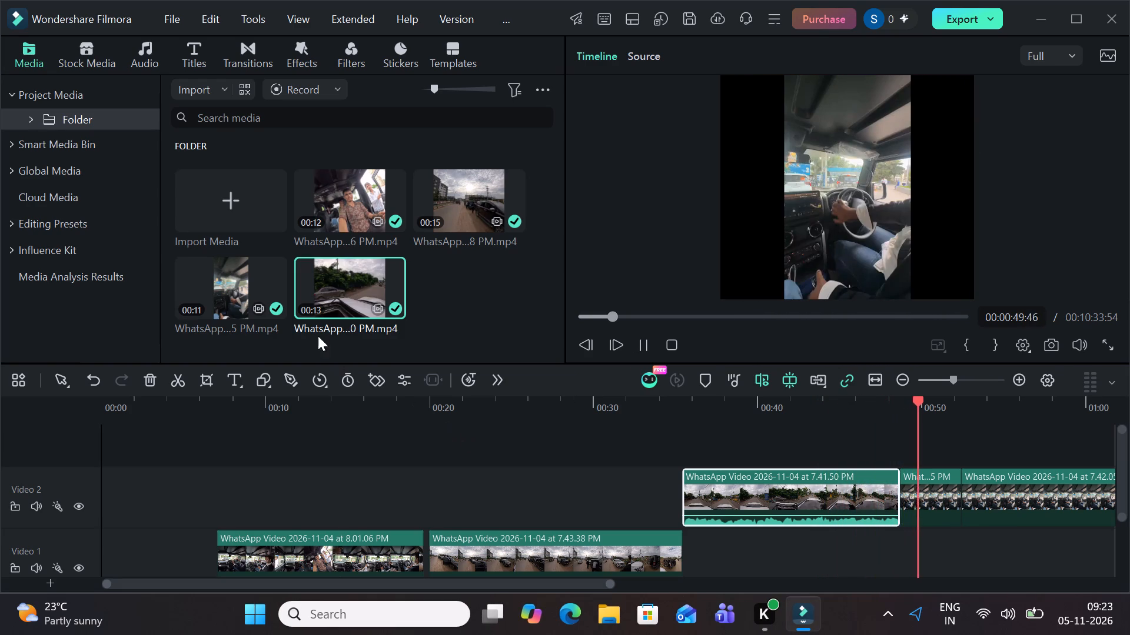
Import WhatsApp Video 2026-11-04 at 7.42.06 PM onto a new Video 3 track, starting where the 7.41.50 PM clip ends.
click(202, 214)
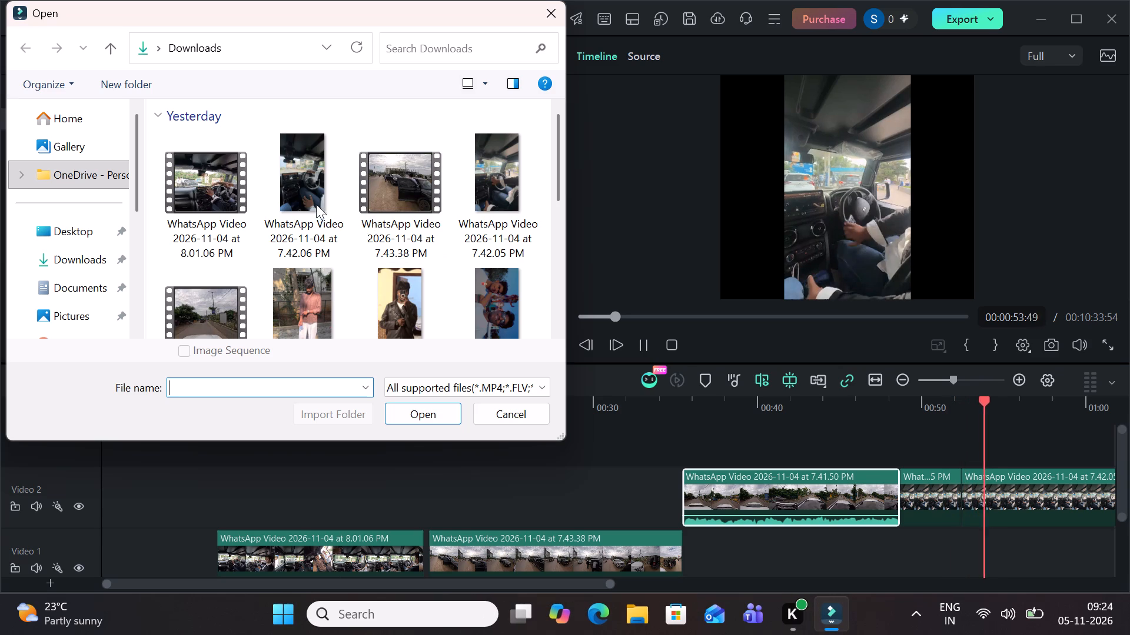
drag(304, 199, 949, 434)
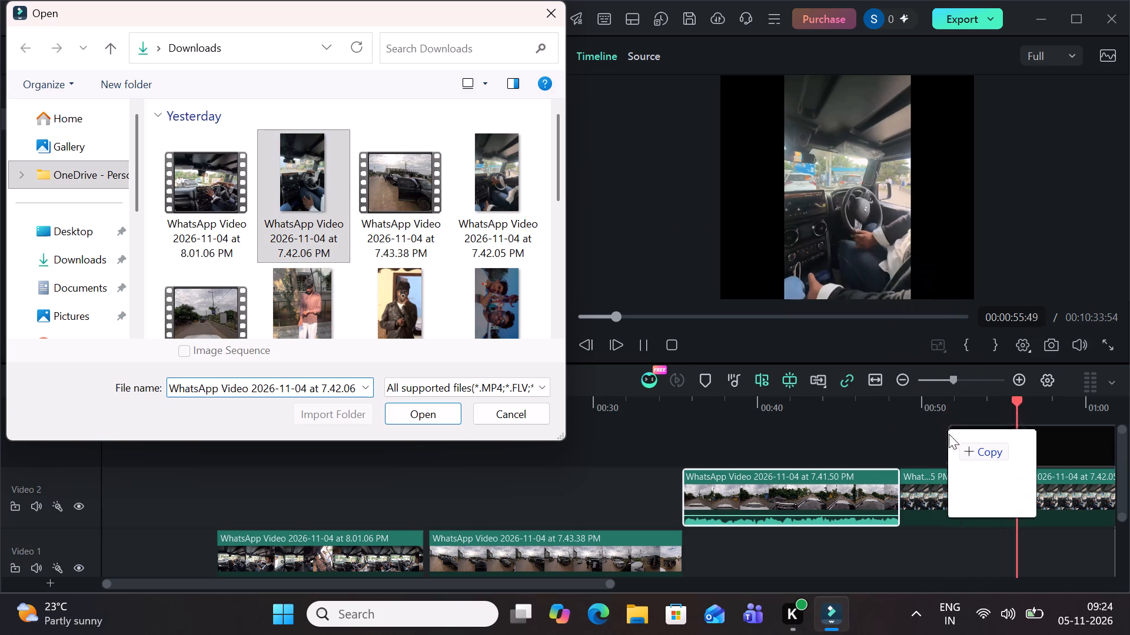
drag(949, 434, 905, 459)
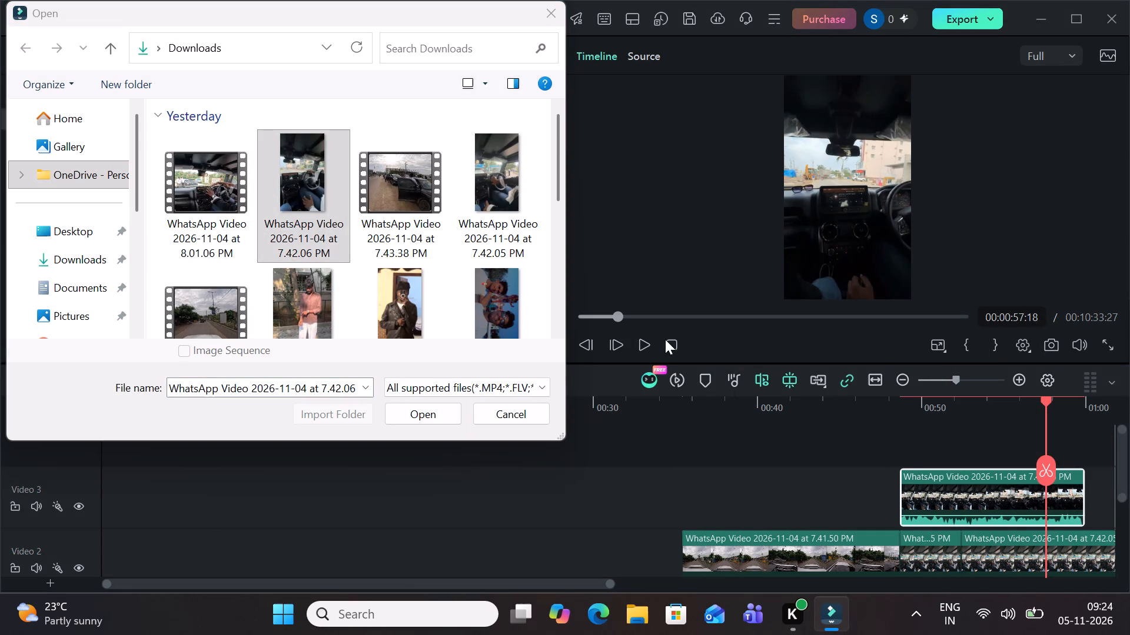
click(651, 345)
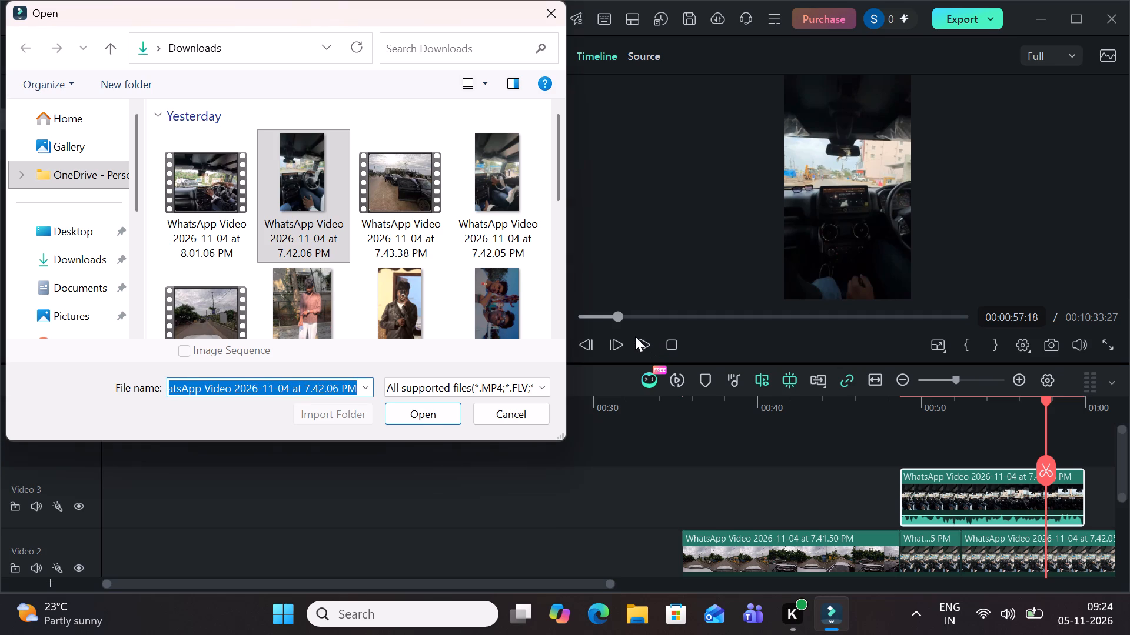
click(635, 336)
click(958, 512)
Look through the remaining files in the Downloads folder for more media to import.
scroll(387, 273, down, 4)
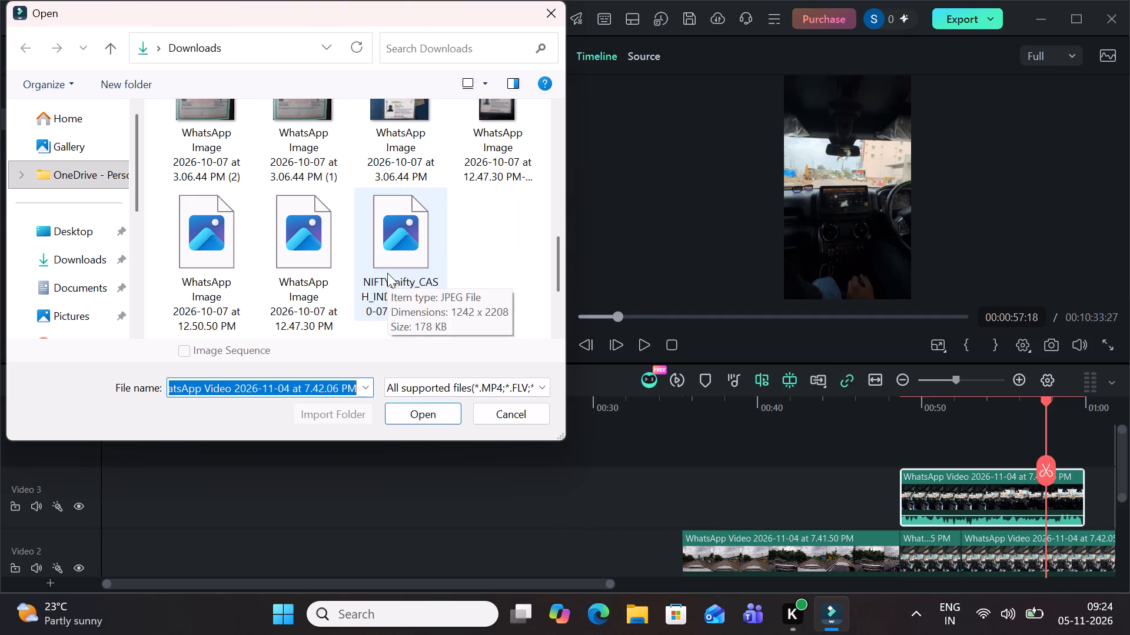
scroll(387, 273, down, 2)
scroll(387, 273, up, 1)
scroll(387, 273, down, 1)
Open the WhatsApp app from the recent Windows searches.
click(458, 625)
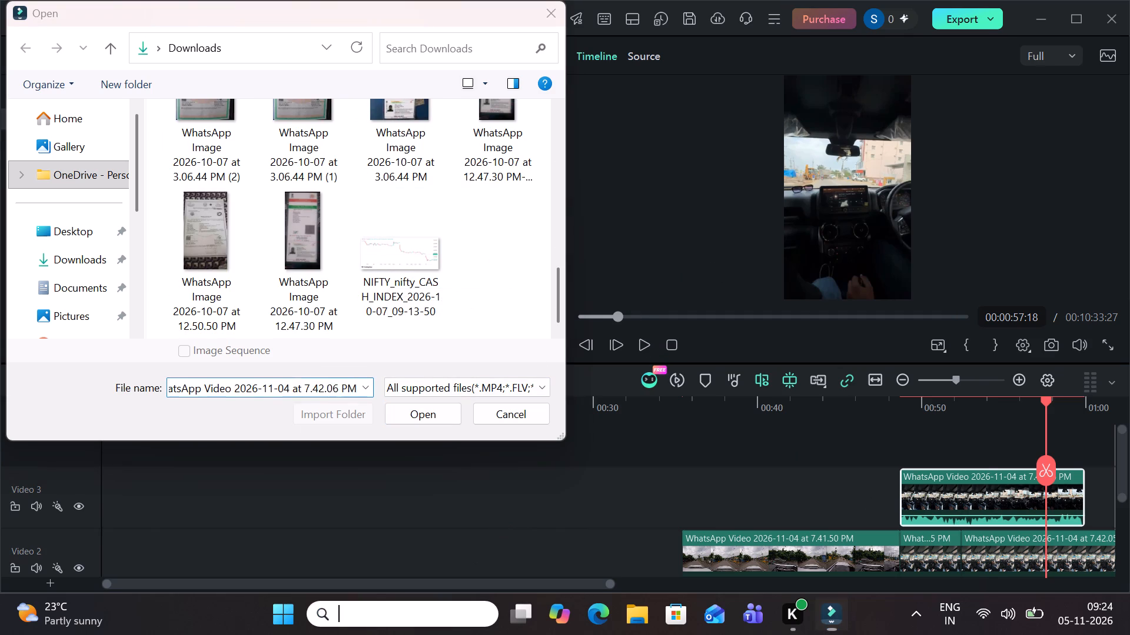
click(591, 389)
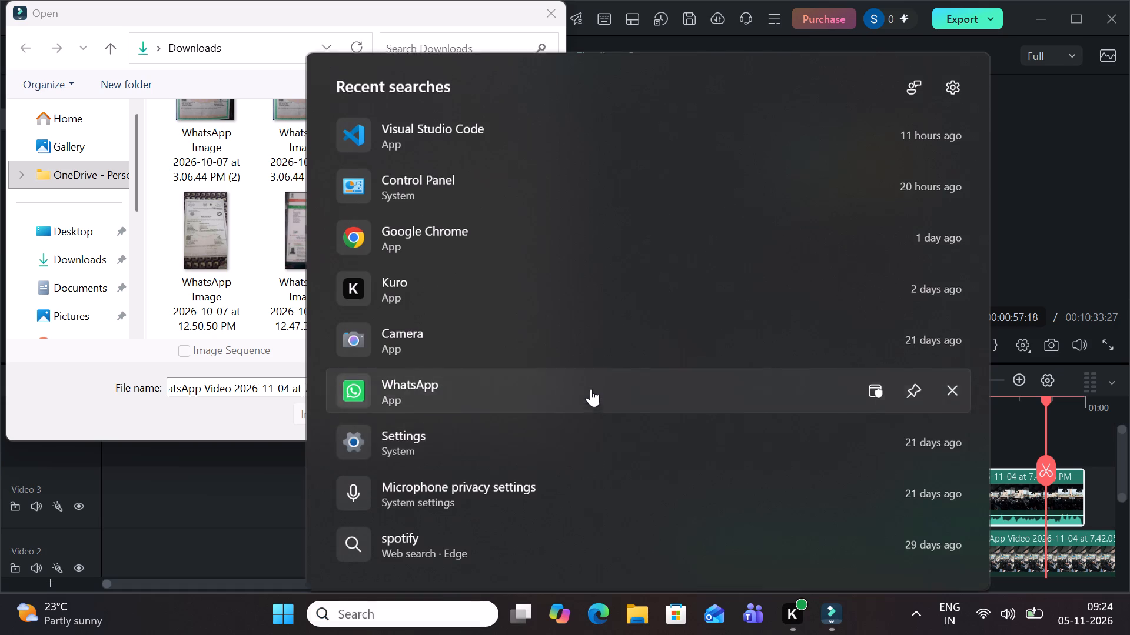
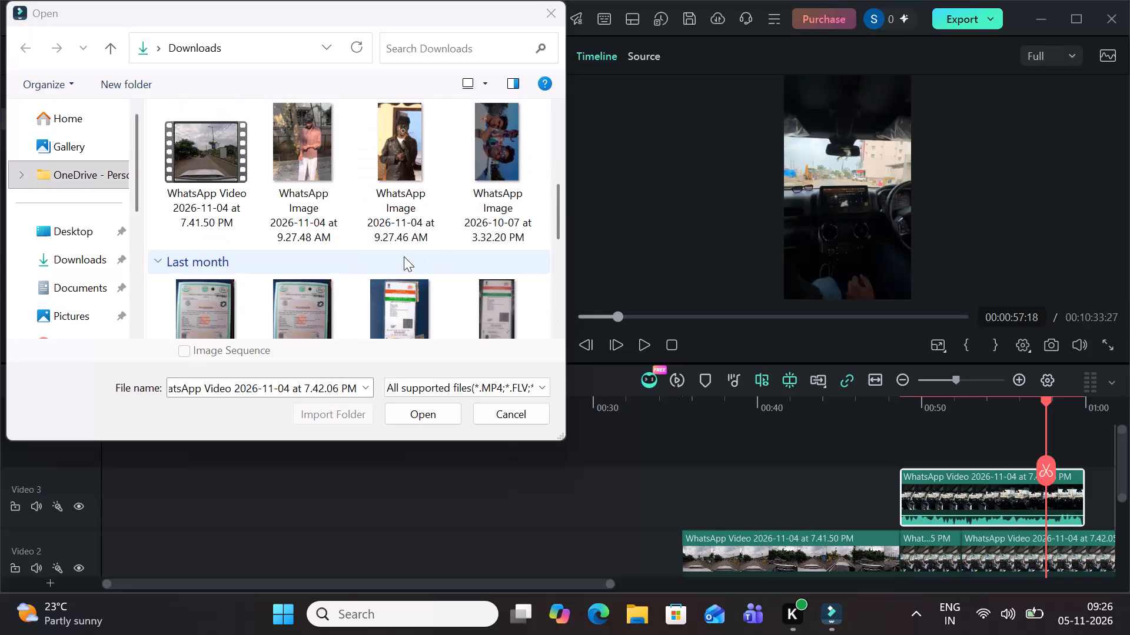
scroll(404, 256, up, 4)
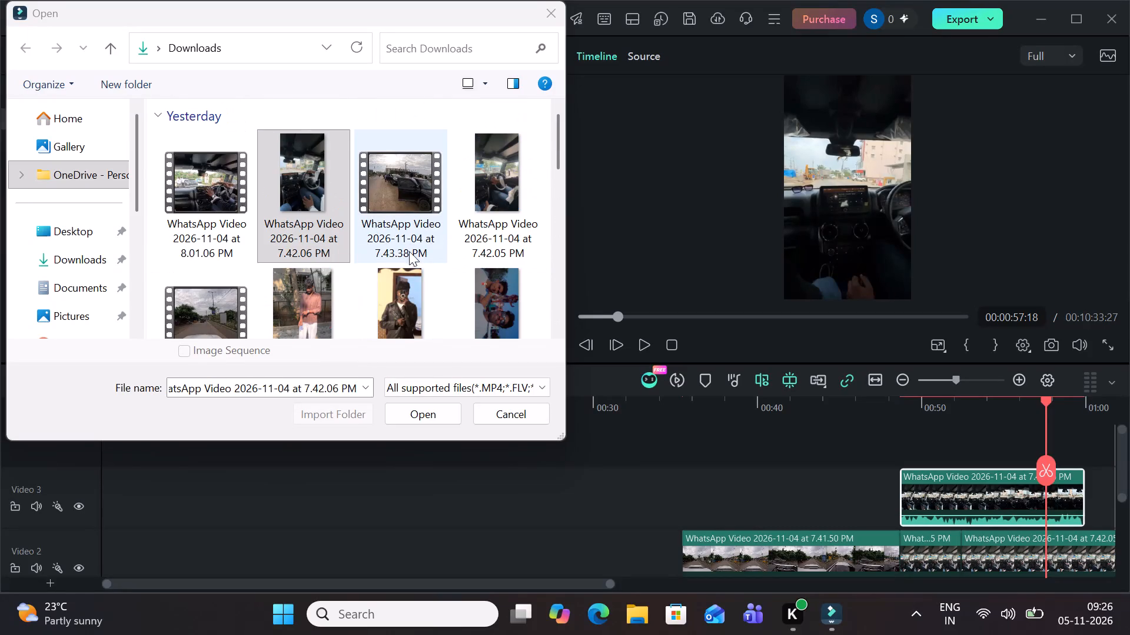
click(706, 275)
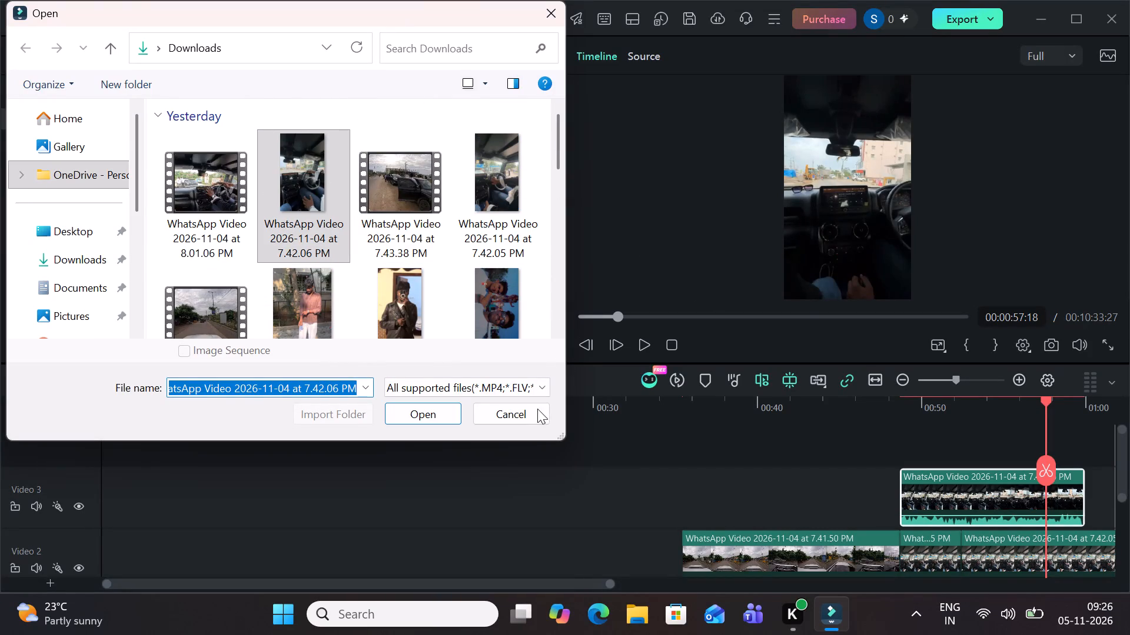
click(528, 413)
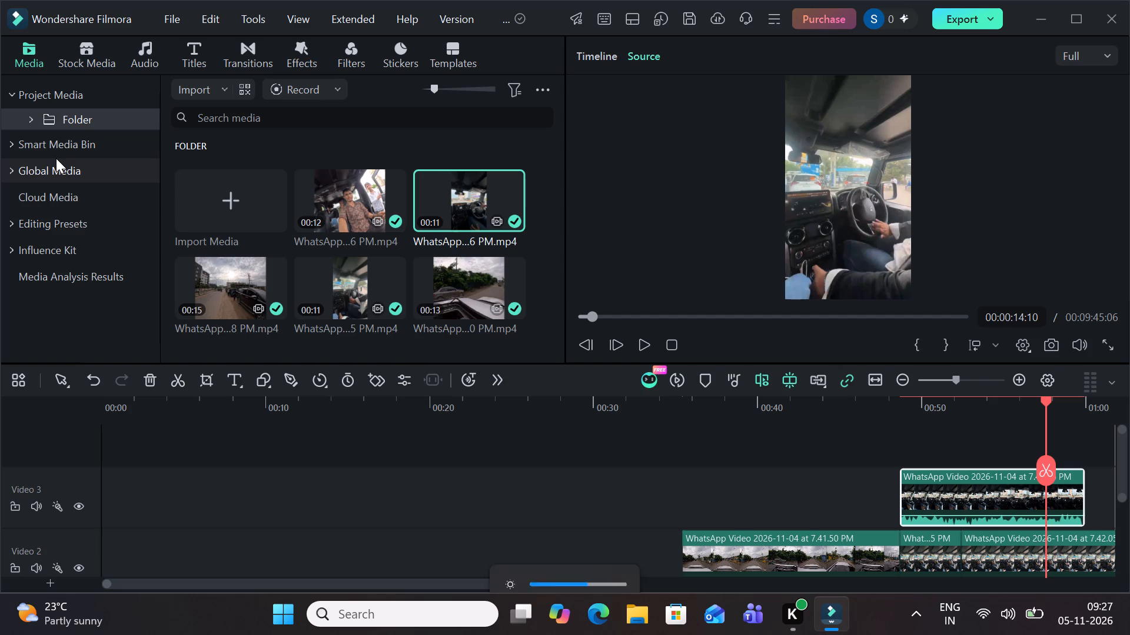
Open the Global Media library to check its contents.
click(54, 159)
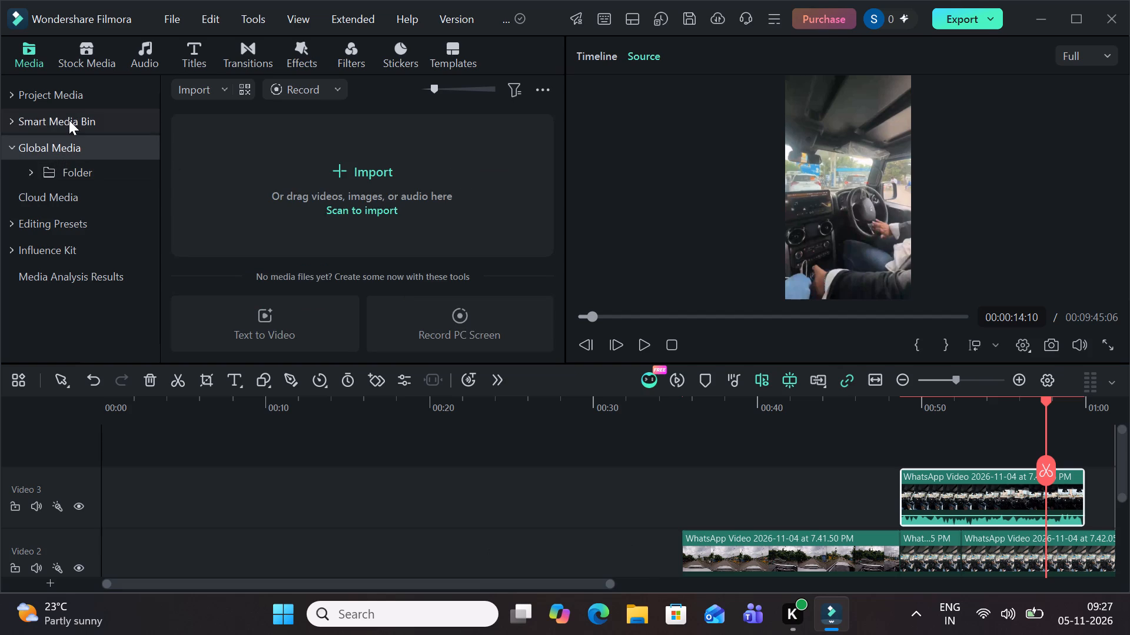
Open the trending Universal Music audio tracks, dismiss the introductory tip, and preview the track Thats All It Took 191S.
click(140, 35)
click(145, 49)
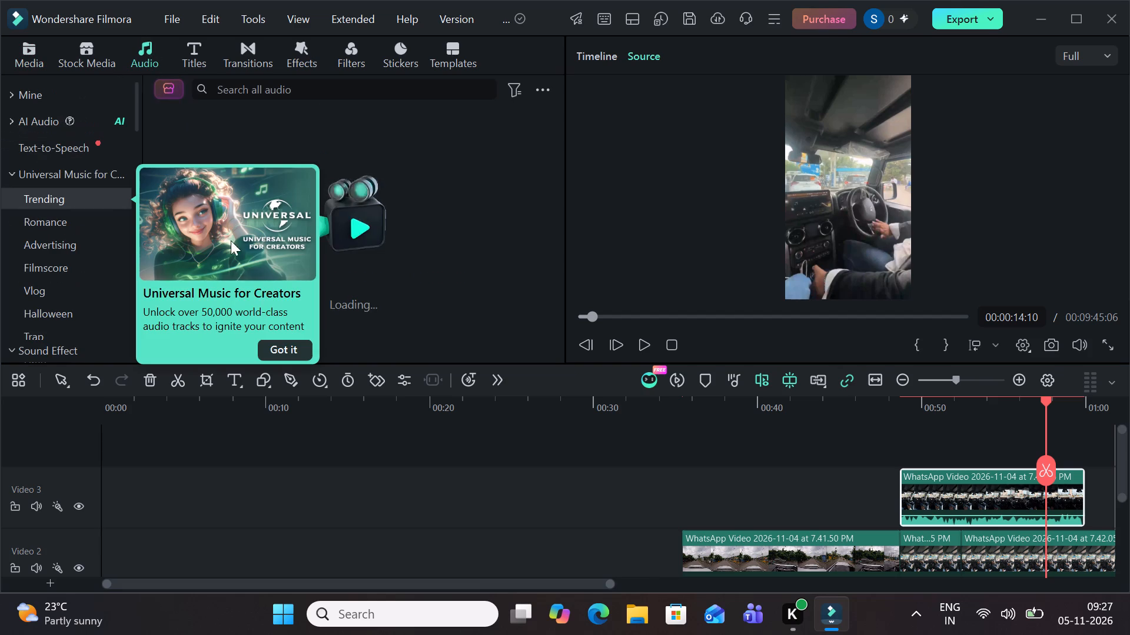
click(297, 342)
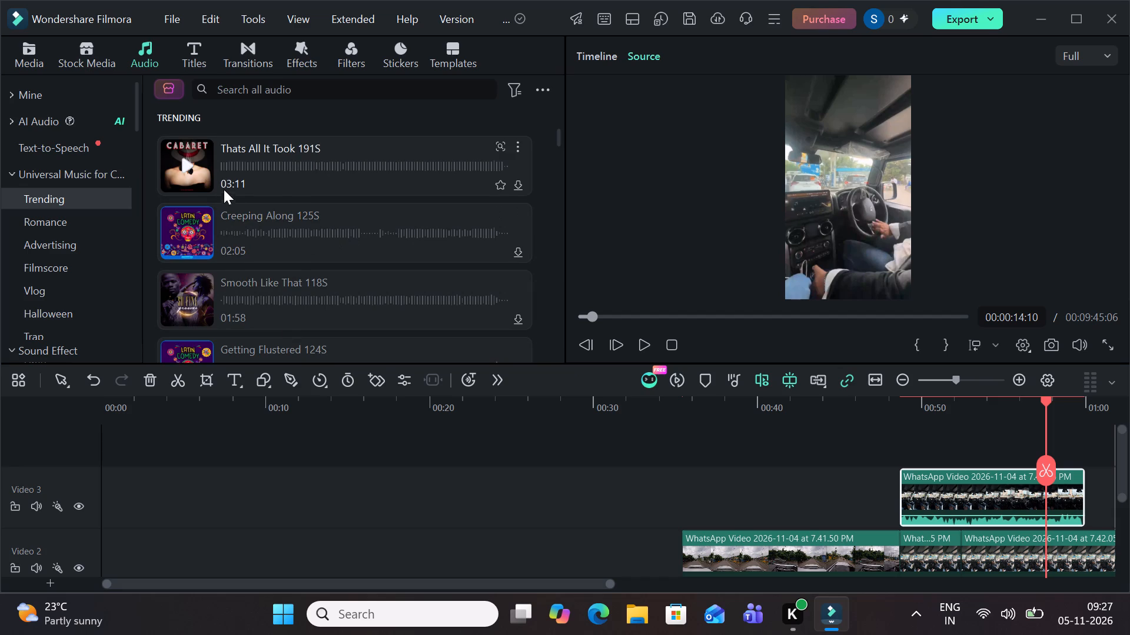
click(189, 165)
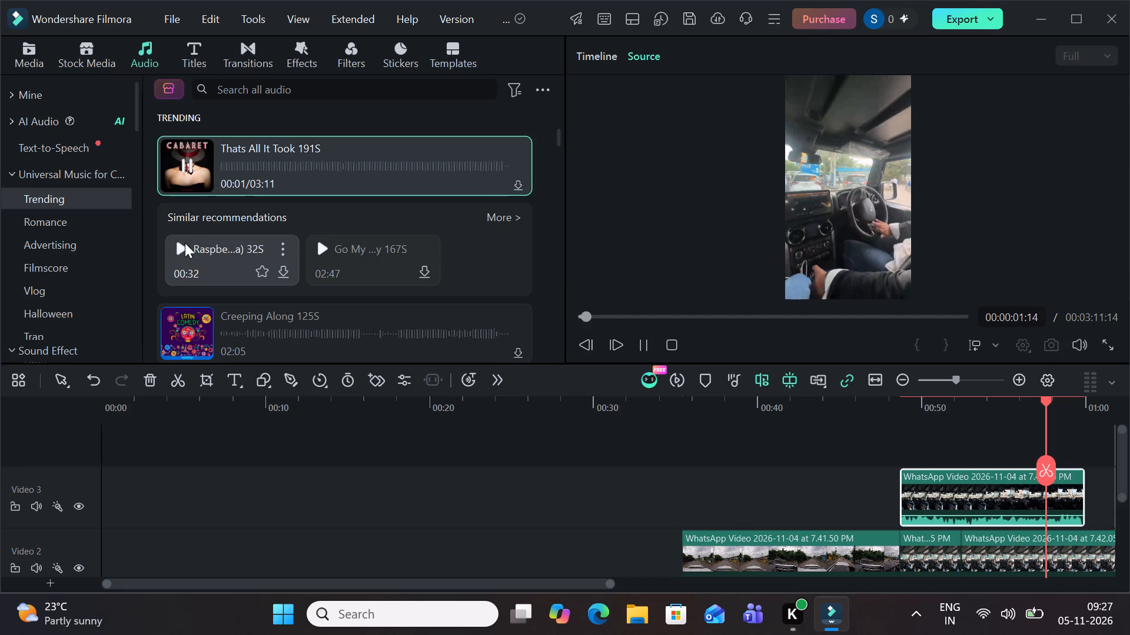
Preview the trending track FOGO 105S and add it to Video 2 at the 7.41.50 PM clip, continuing without a subscription.
scroll(180, 246, down, 3)
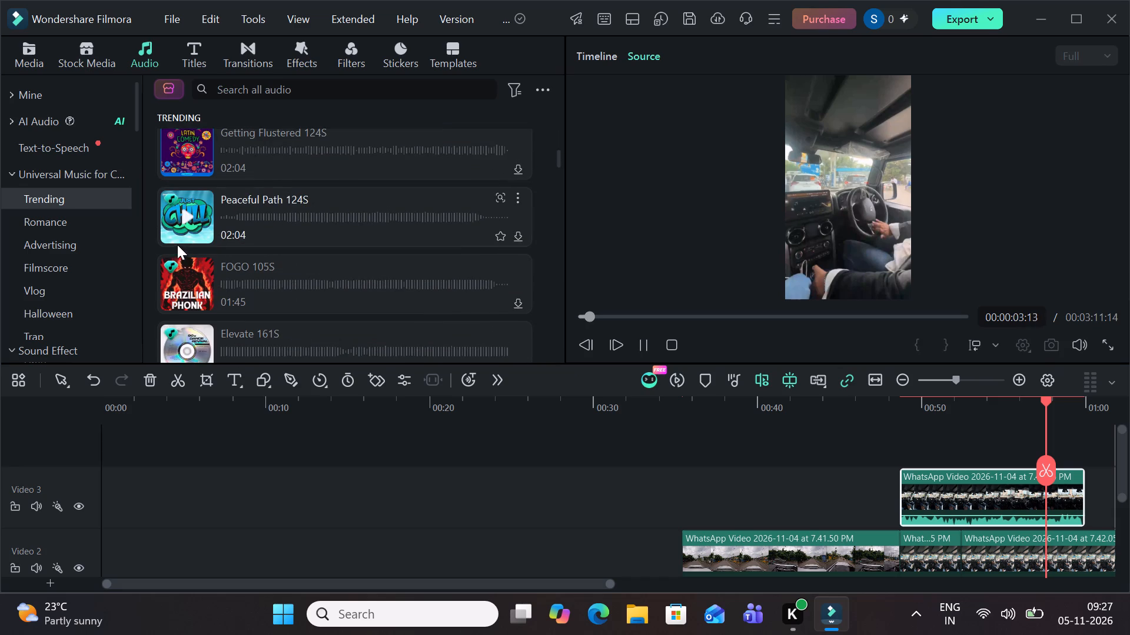
click(183, 273)
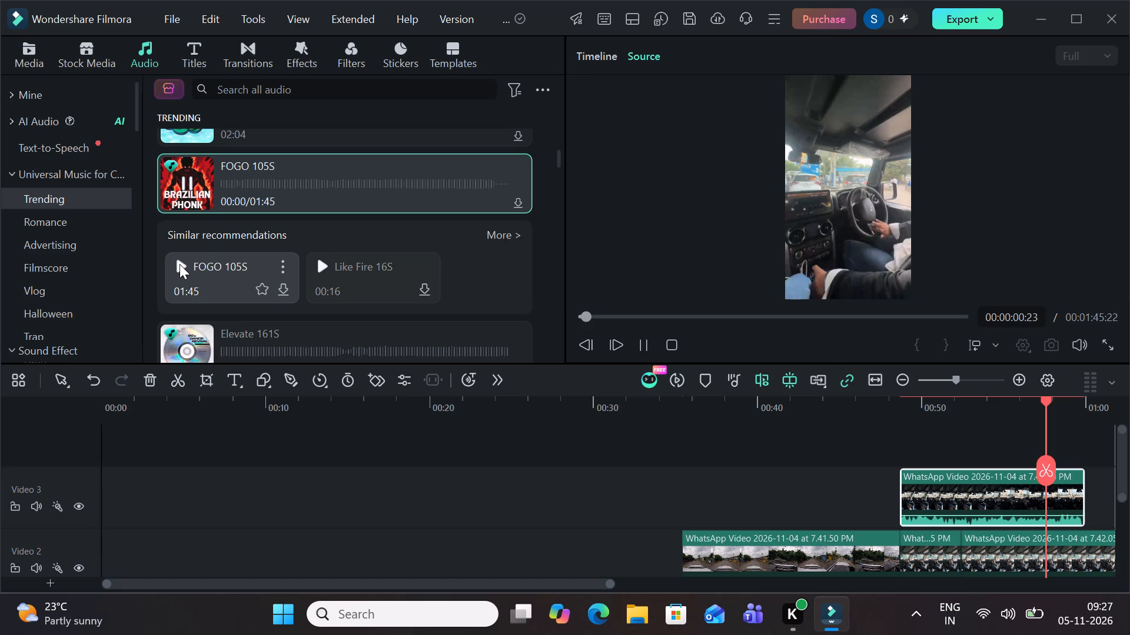
drag(182, 190, 727, 533)
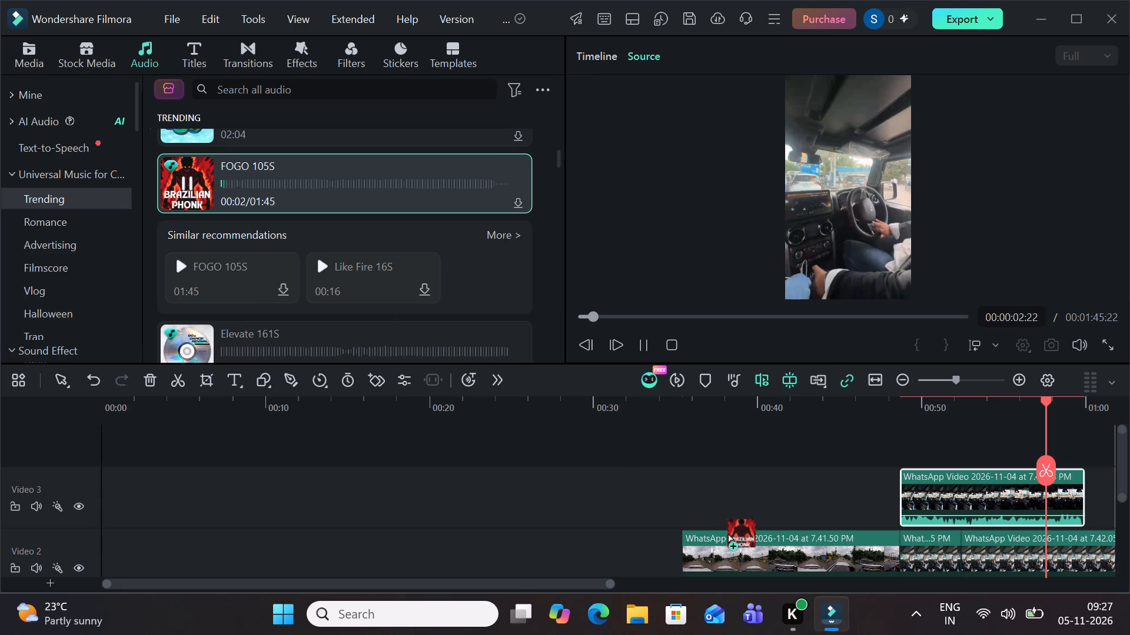
drag(727, 533, 722, 556)
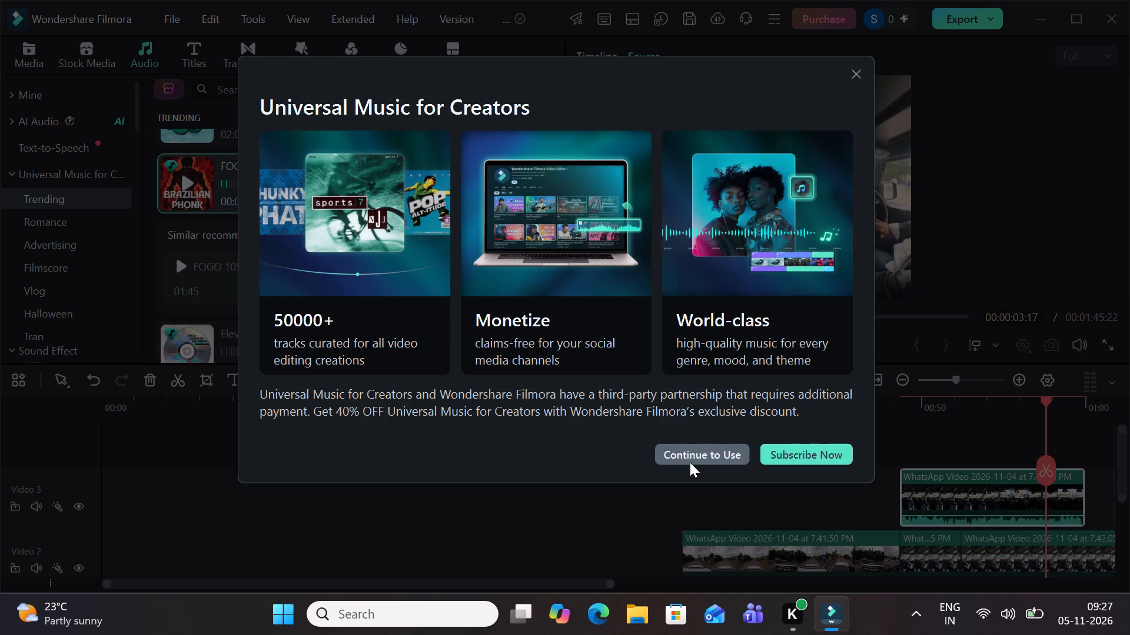
click(690, 462)
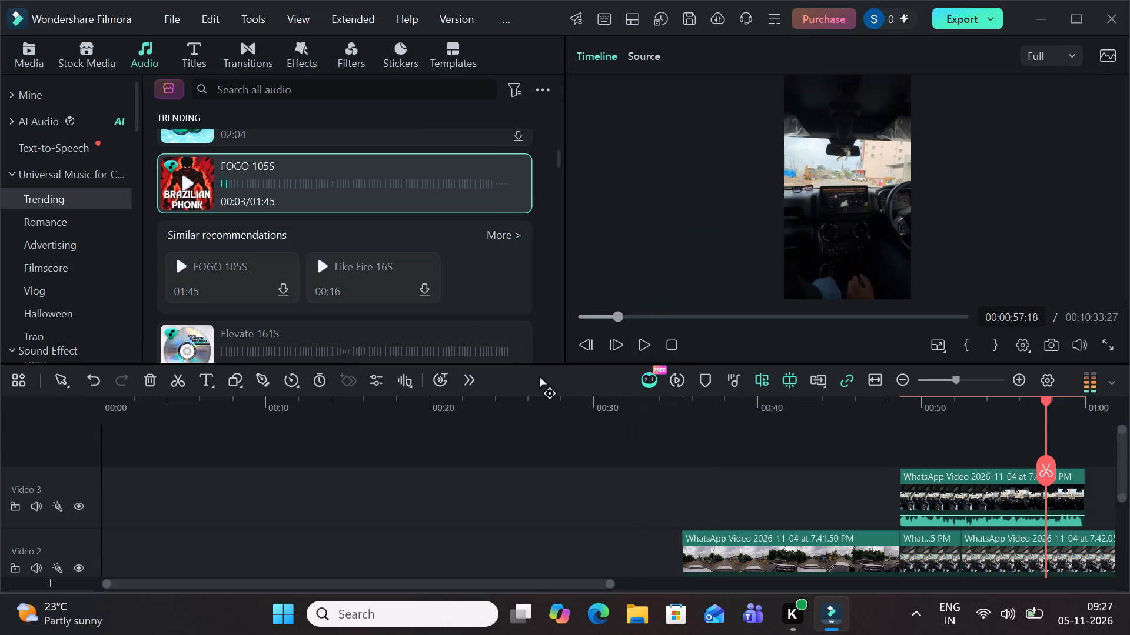
Move the playhead to about 33 seconds, preview FOGO 105S again, and insert it at the 7.41.50 PM clip on Video 2.
click(177, 183)
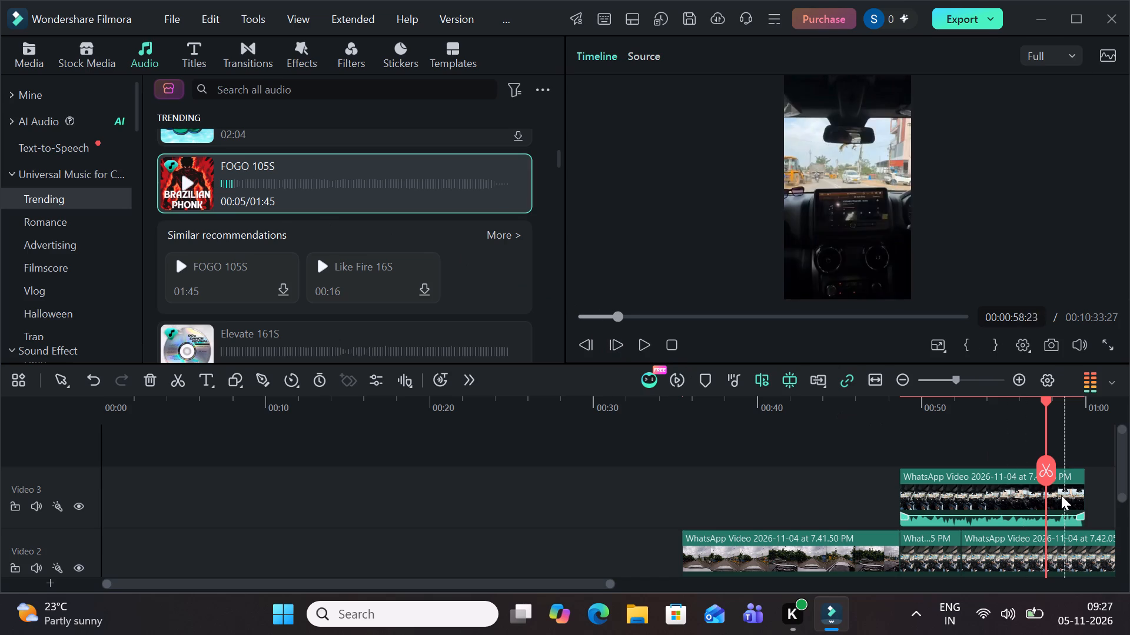
drag(1045, 465, 739, 533)
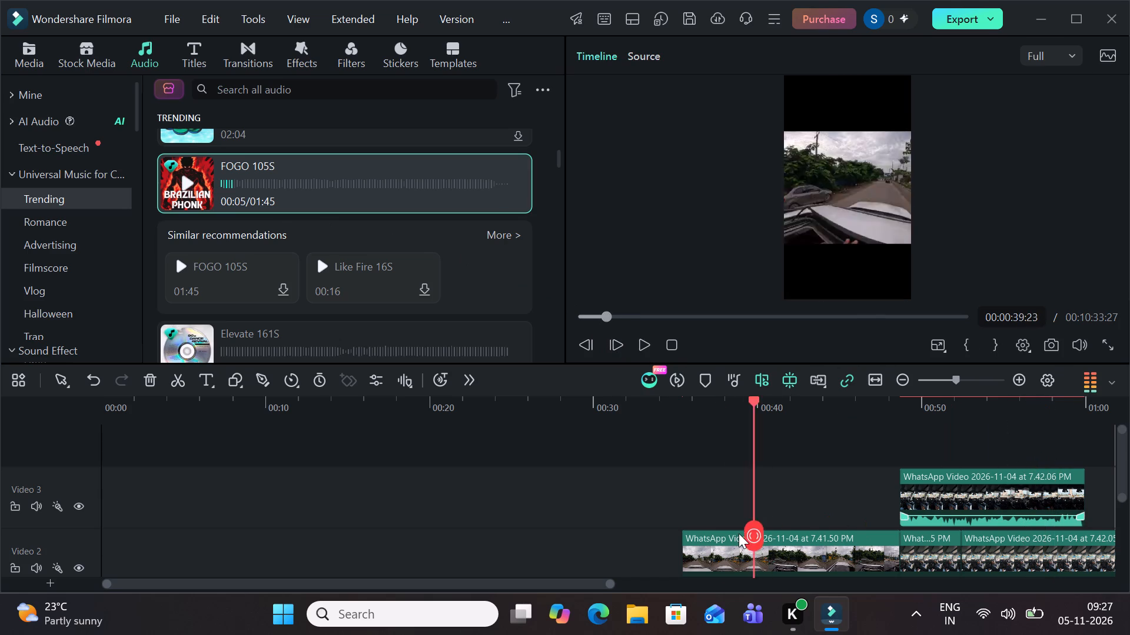
drag(739, 533, 643, 561)
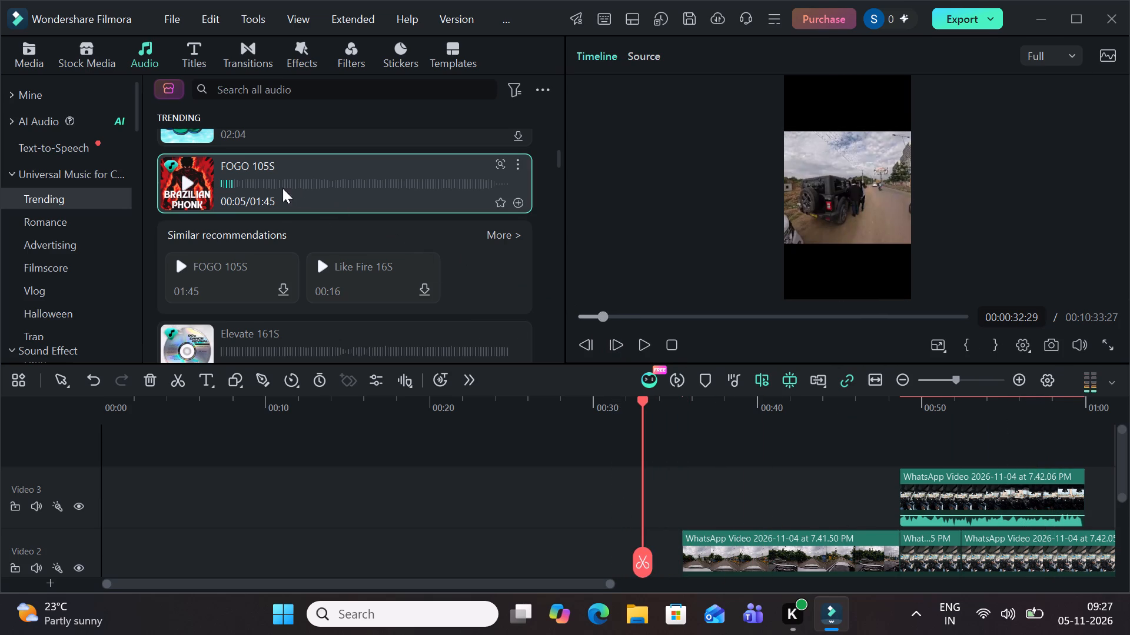
click(175, 186)
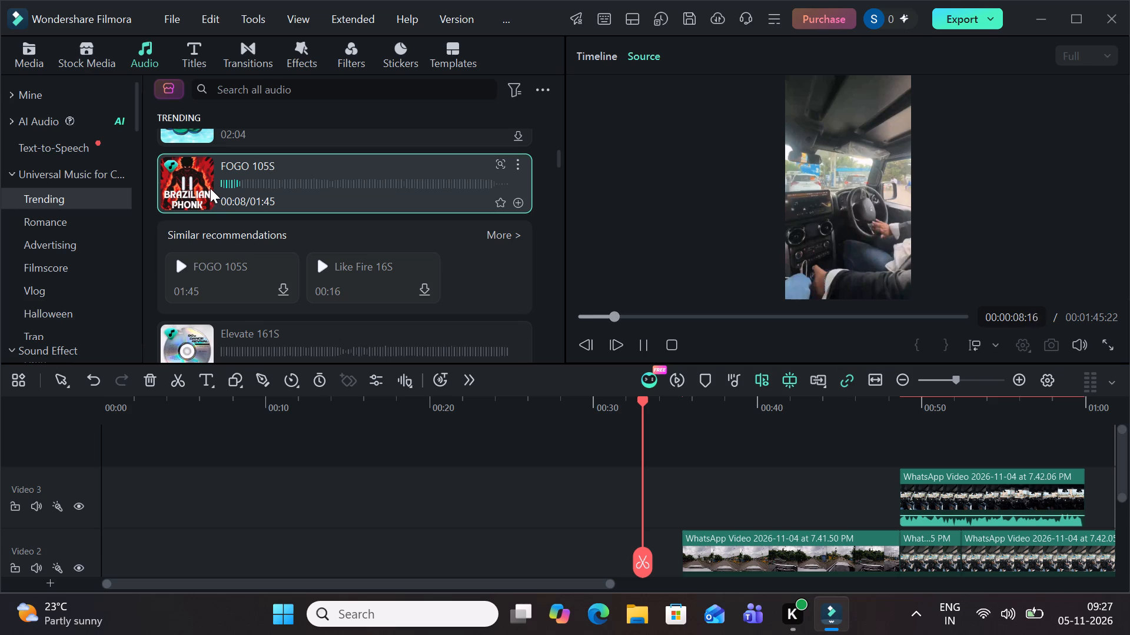
drag(217, 190, 559, 402)
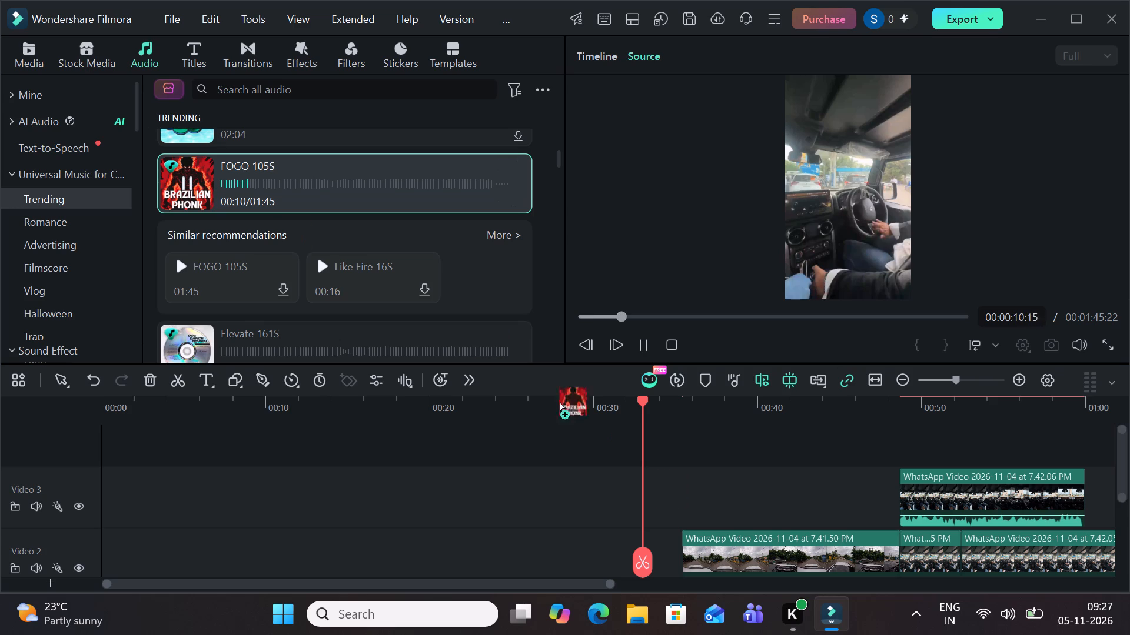
drag(559, 402, 693, 547)
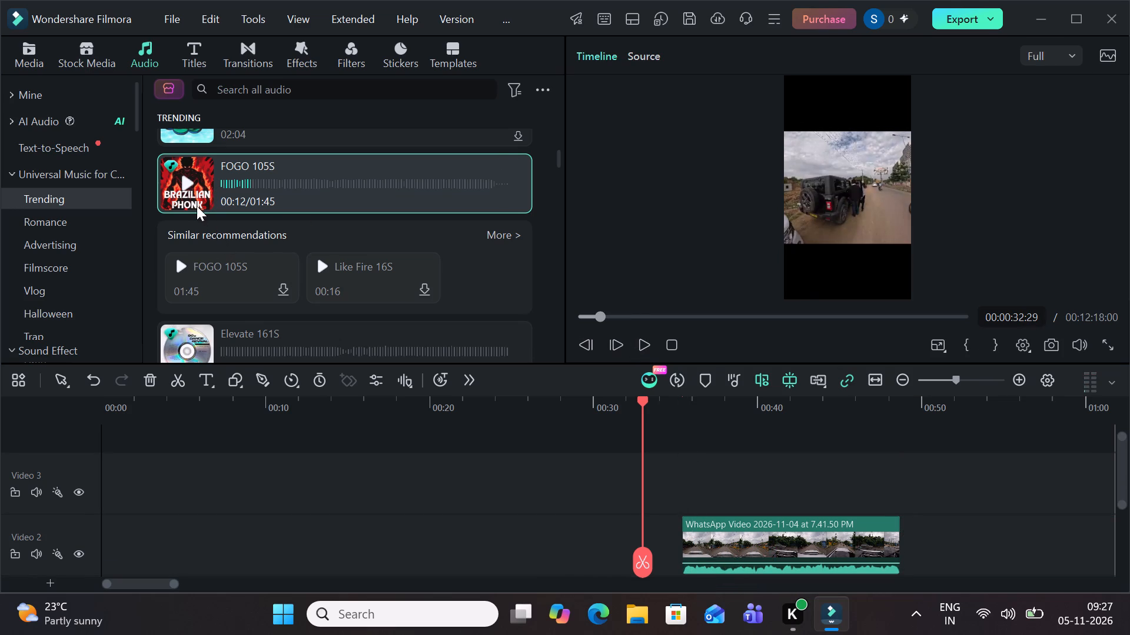
Preview more of FOGO 105S and play the timeline from about 38 seconds, within the 7.41.50 PM clip on Video 2.
click(179, 183)
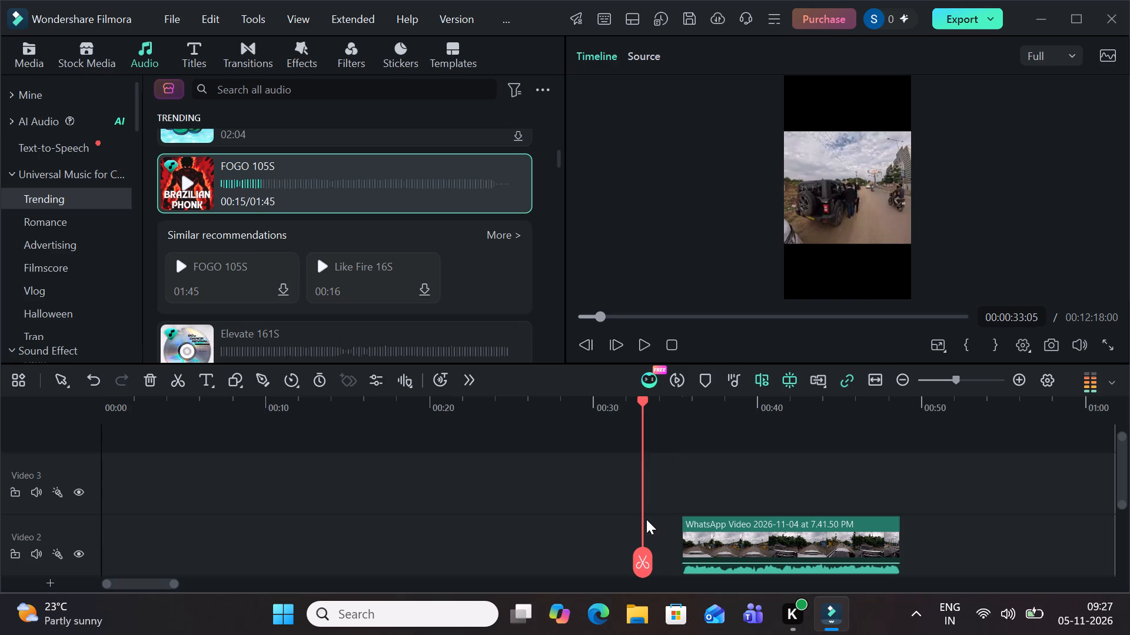
drag(646, 519, 696, 528)
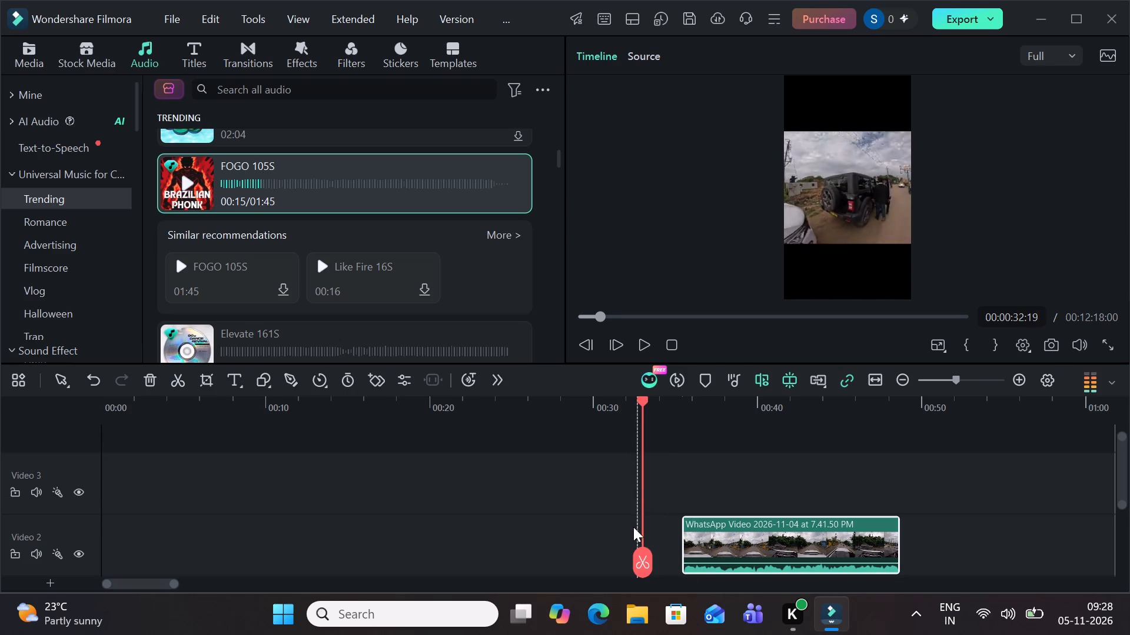
drag(643, 566, 727, 570)
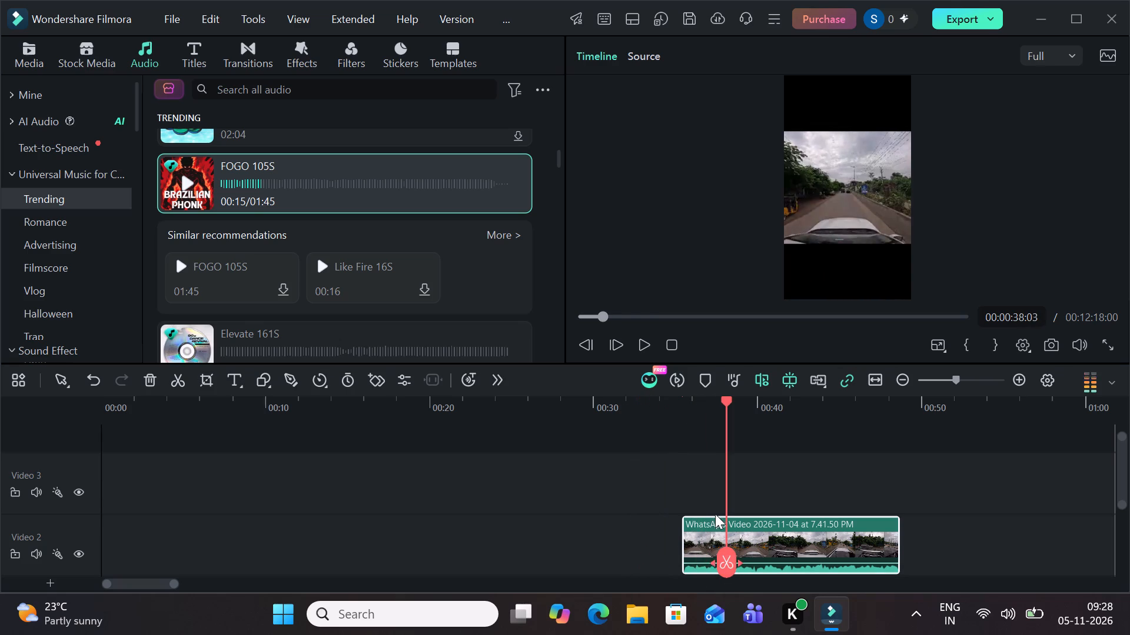
click(639, 343)
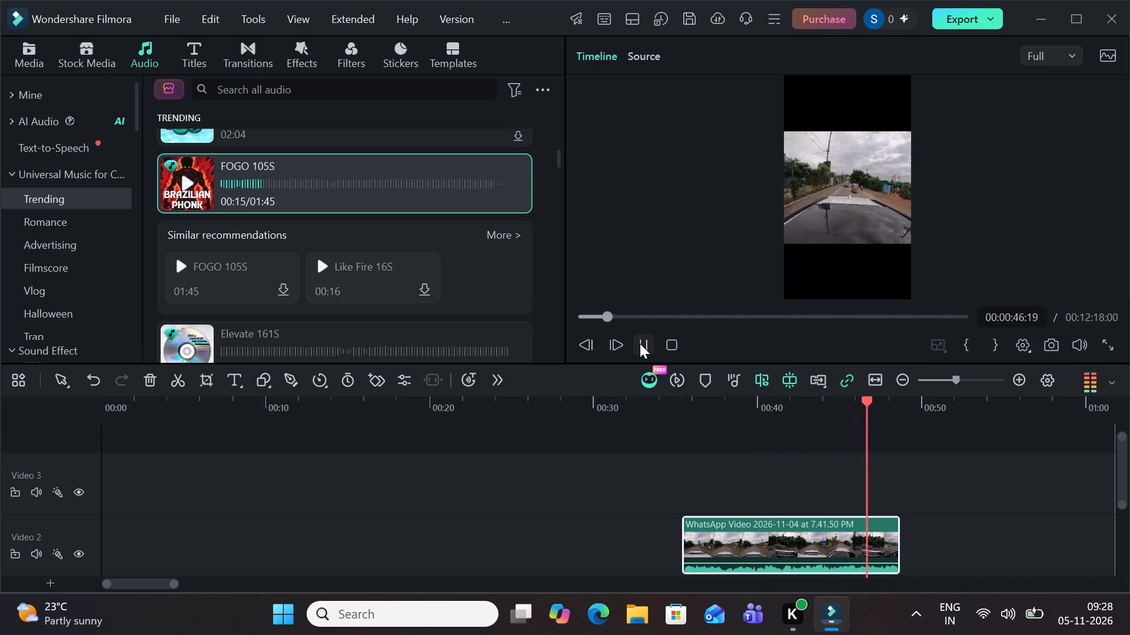
Examine the licence, provider and category details of the FOGO 105S track.
click(733, 228)
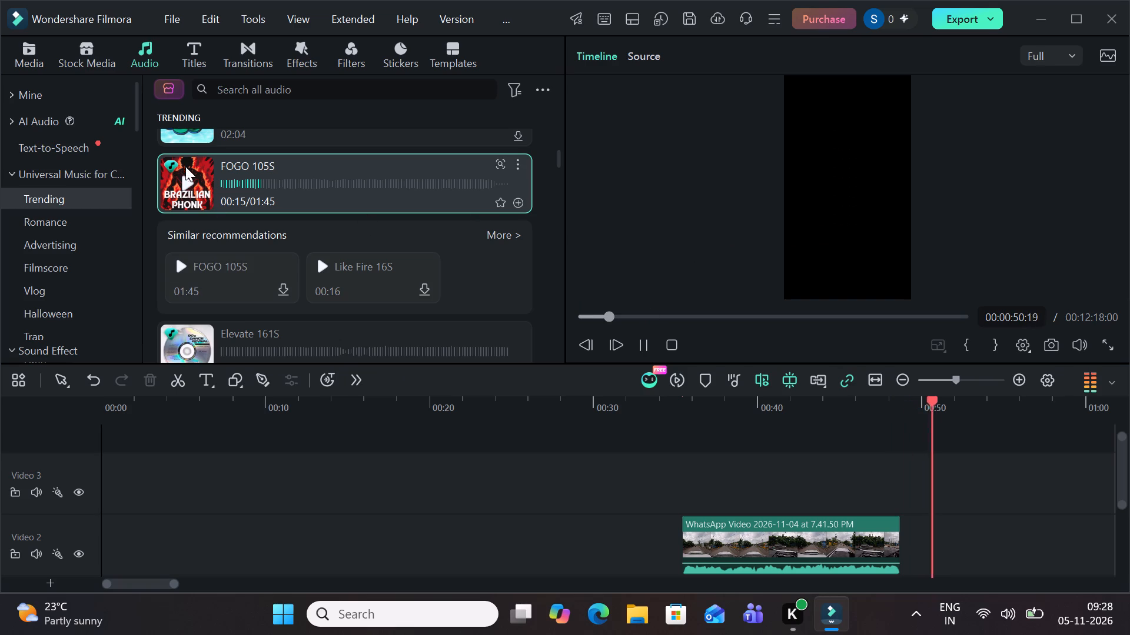
drag(182, 173, 203, 196)
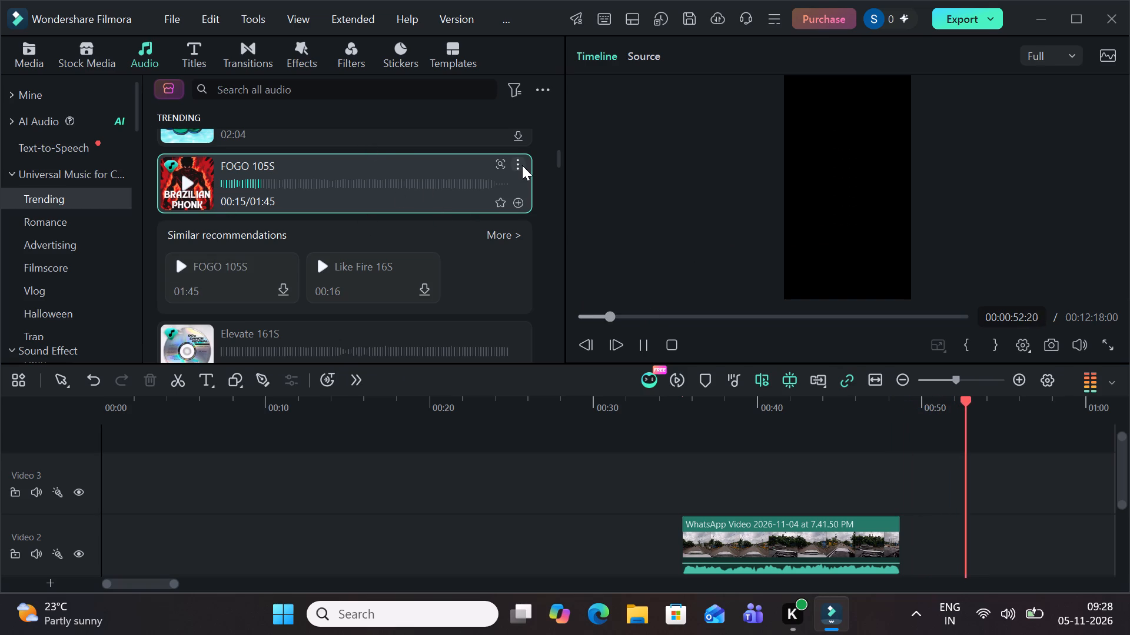
click(518, 164)
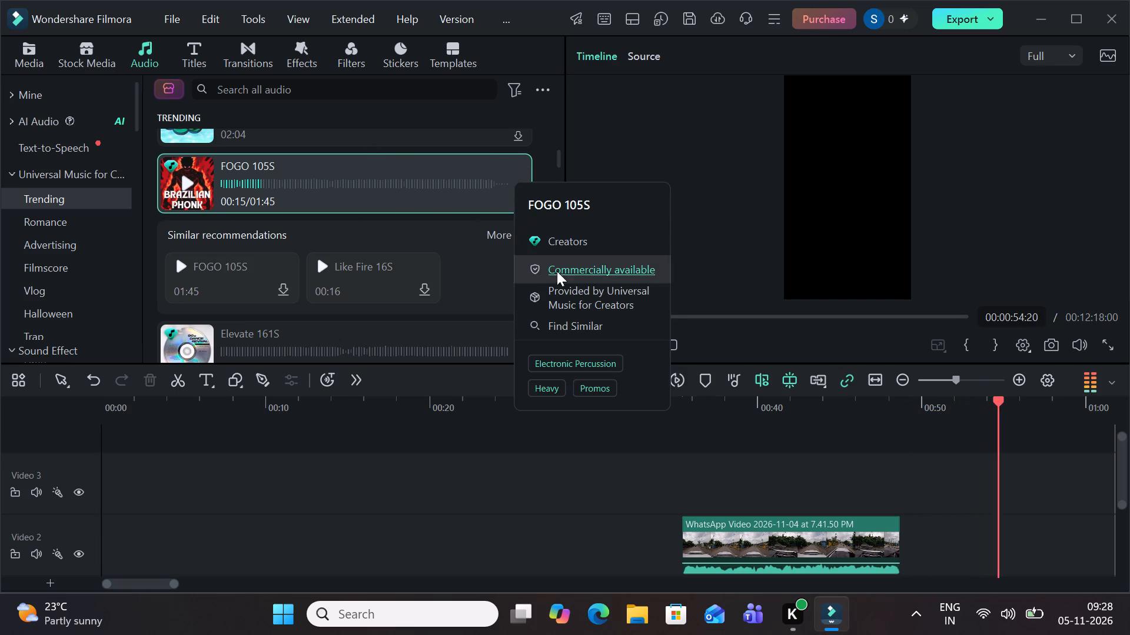
click(747, 211)
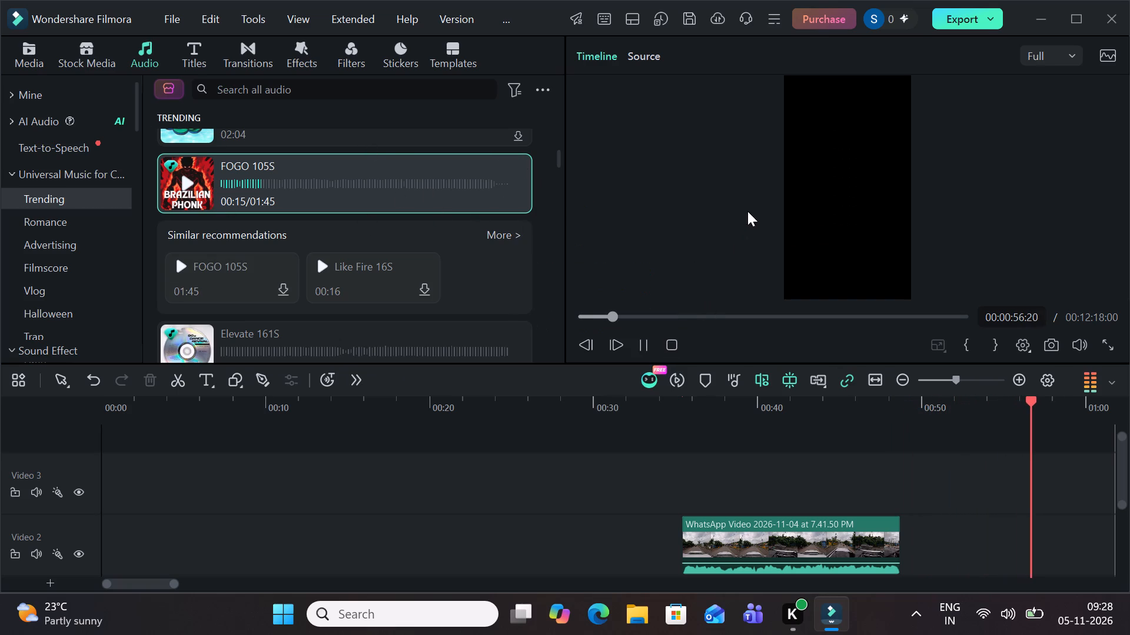
Preview other trending tracks, including Clumsy Crooks 64S, one of its similar recommendations, and The Final Challenge 69S.
scroll(188, 225, down, 2)
click(186, 213)
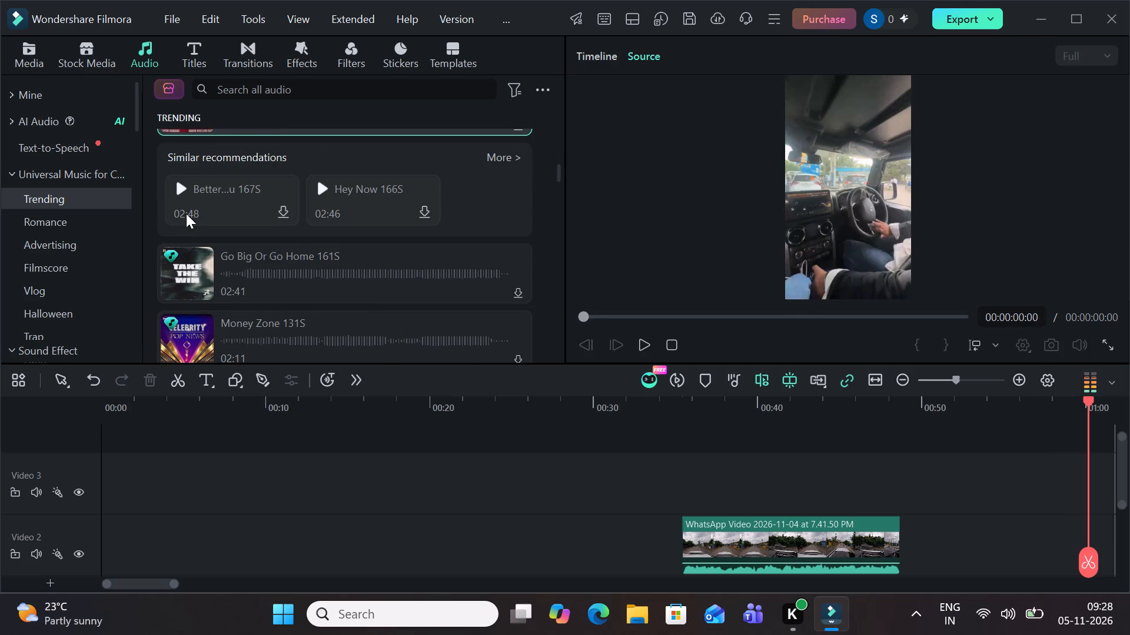
scroll(176, 199, down, 2)
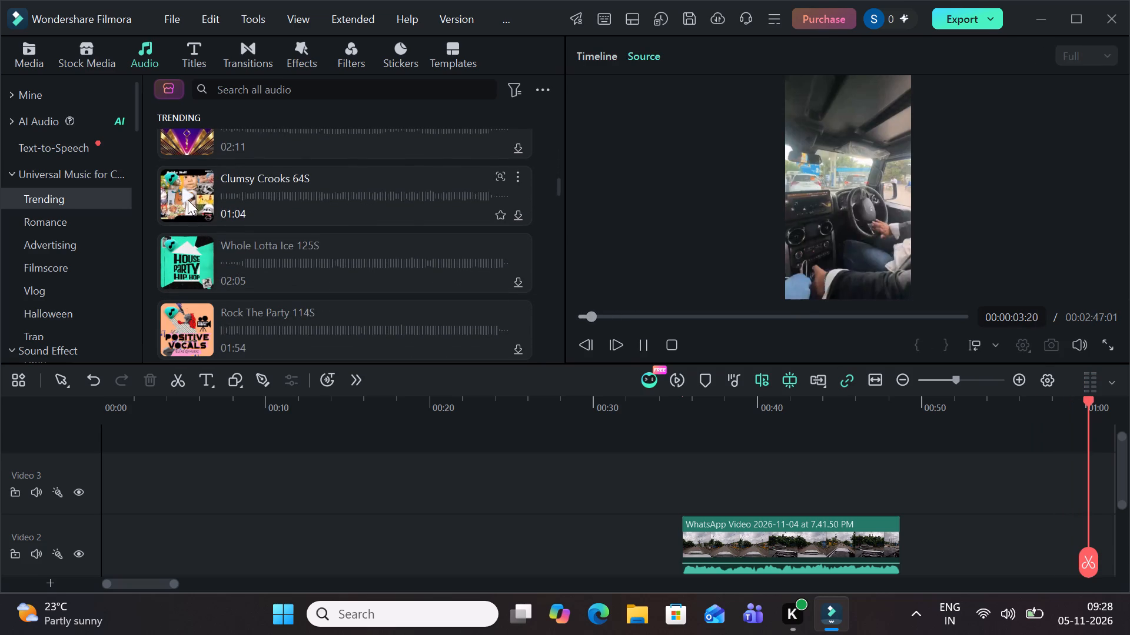
click(187, 197)
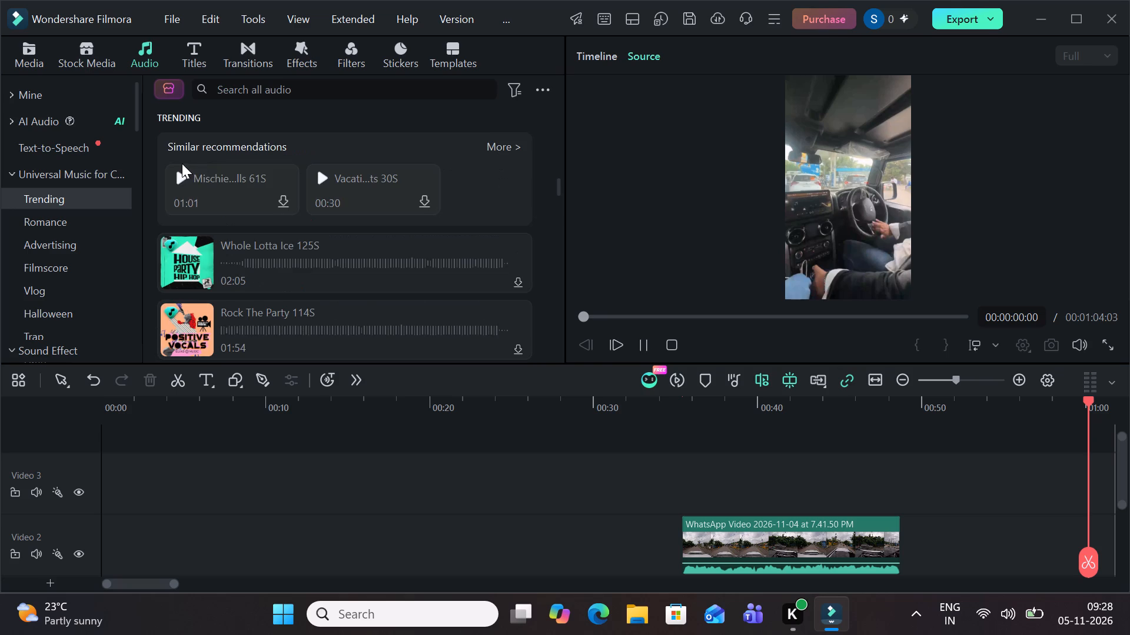
click(182, 183)
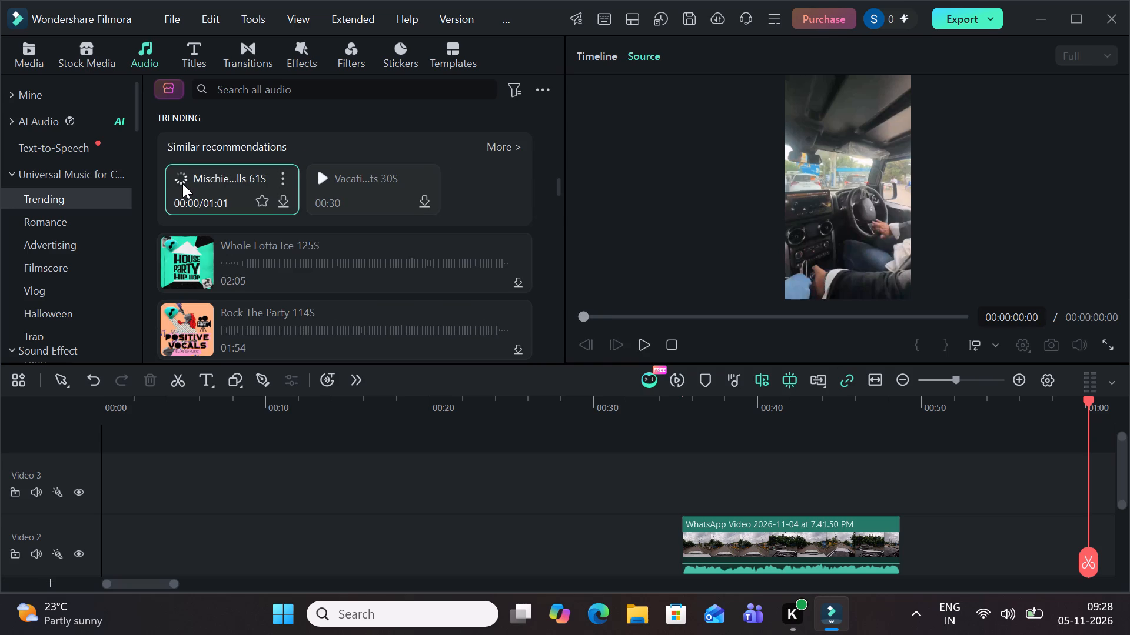
scroll(178, 176, down, 2)
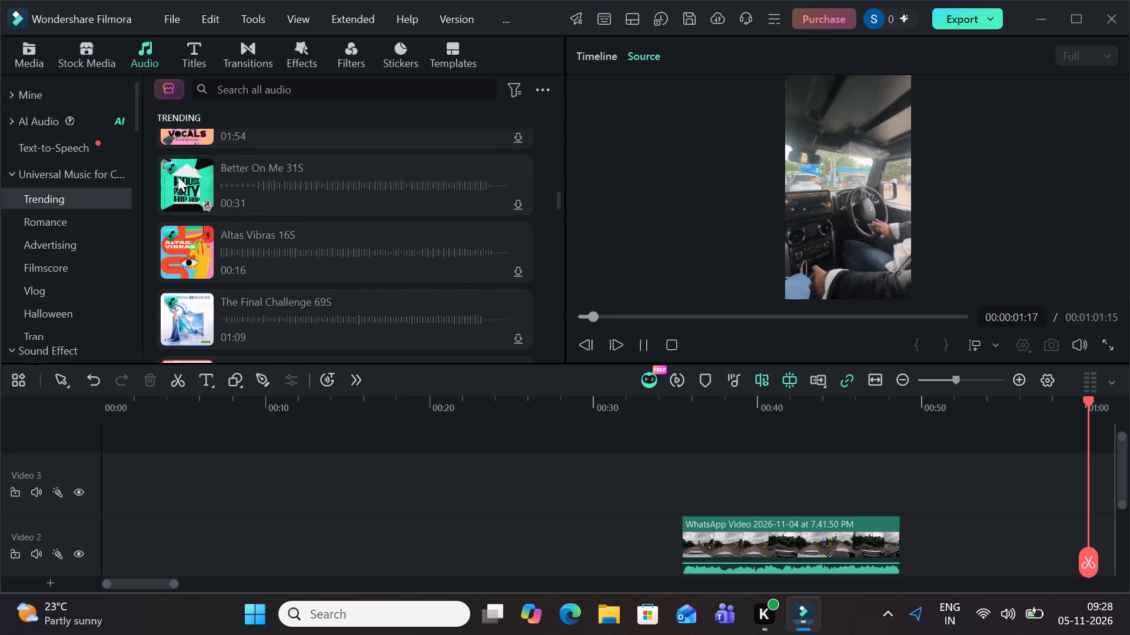
scroll(178, 176, down, 1)
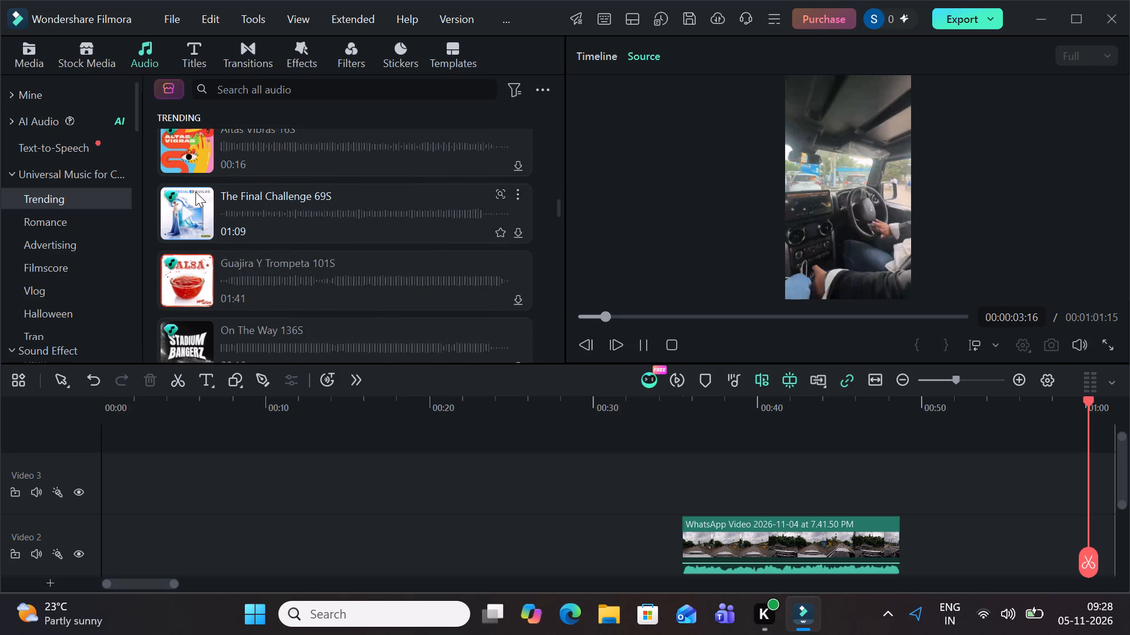
click(195, 192)
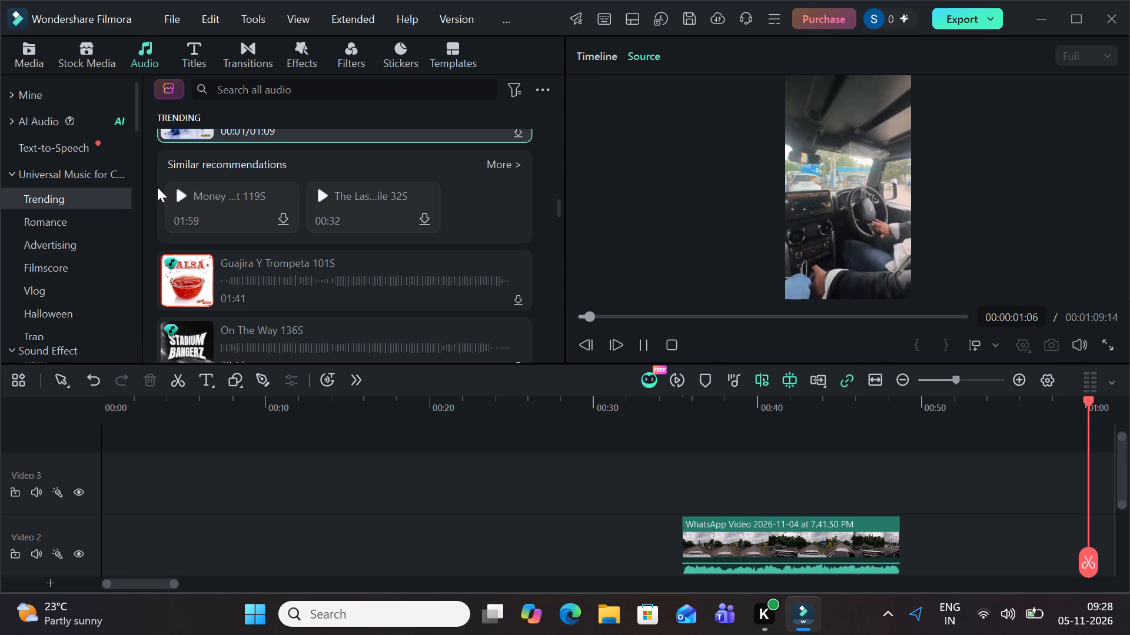
Go back to the FOGO 105S track, play it and skim through its waveform to near the end.
scroll(163, 193, up, 3)
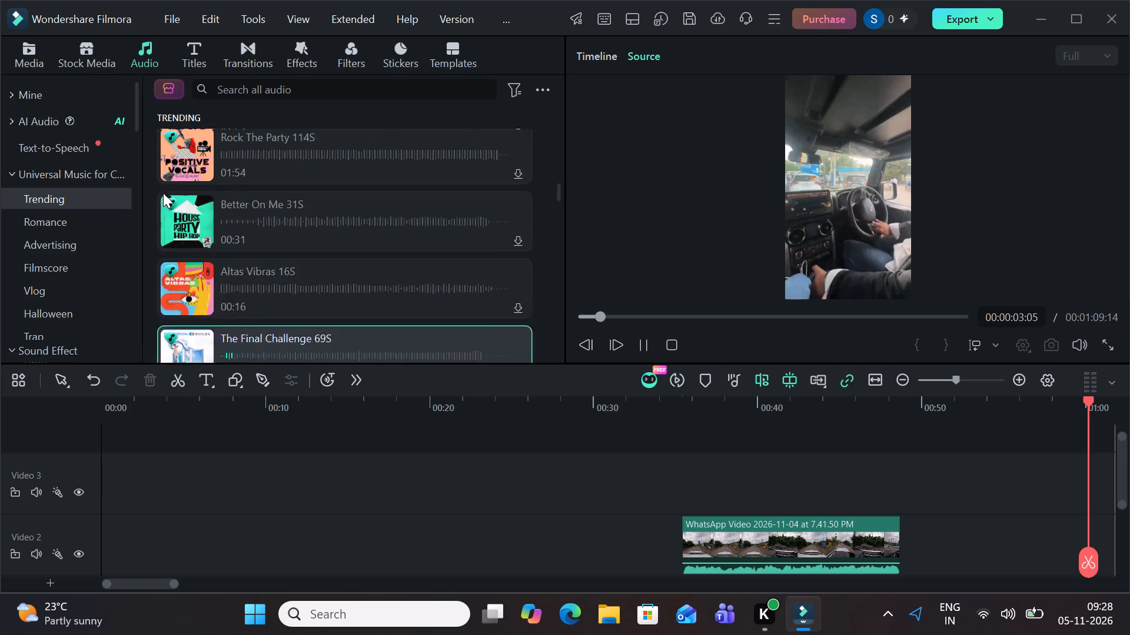
scroll(163, 193, up, 4)
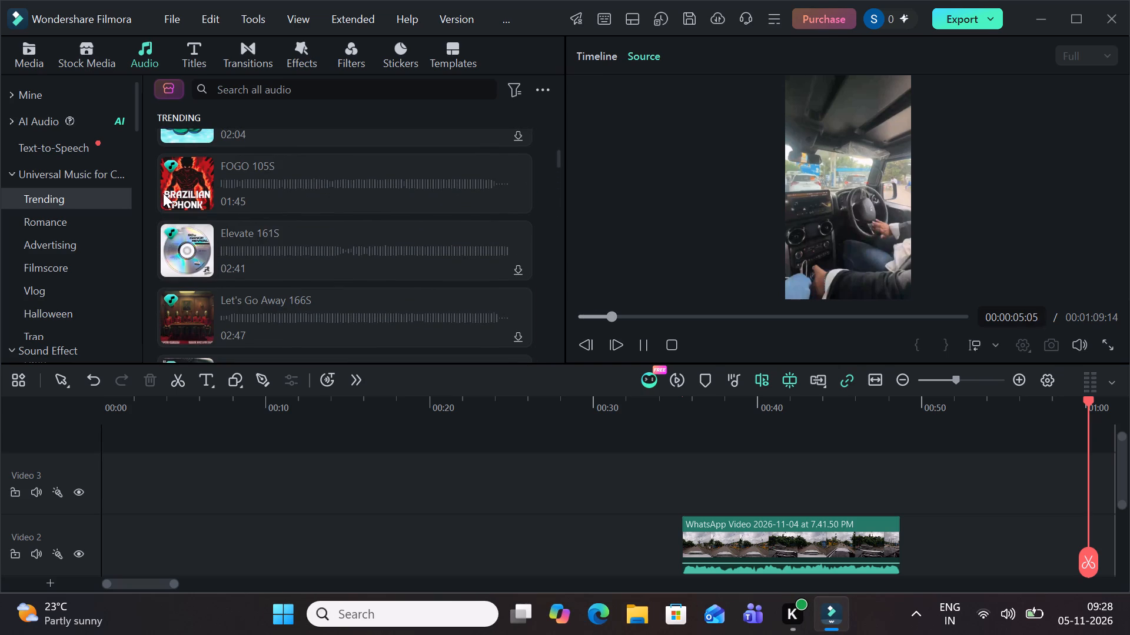
click(171, 190)
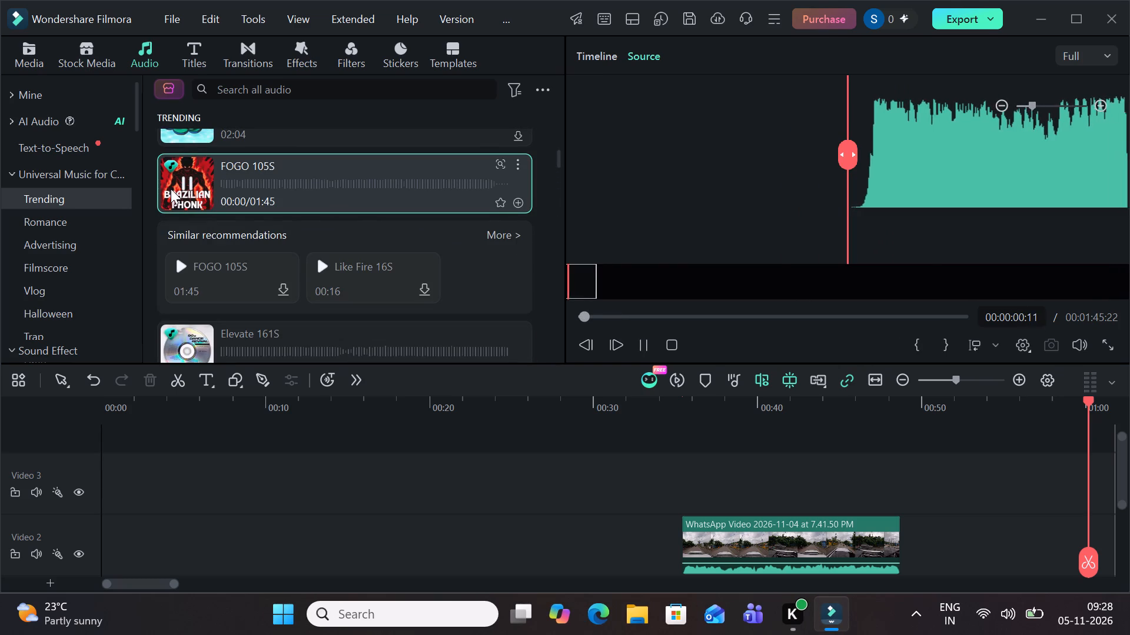
drag(594, 269, 630, 277)
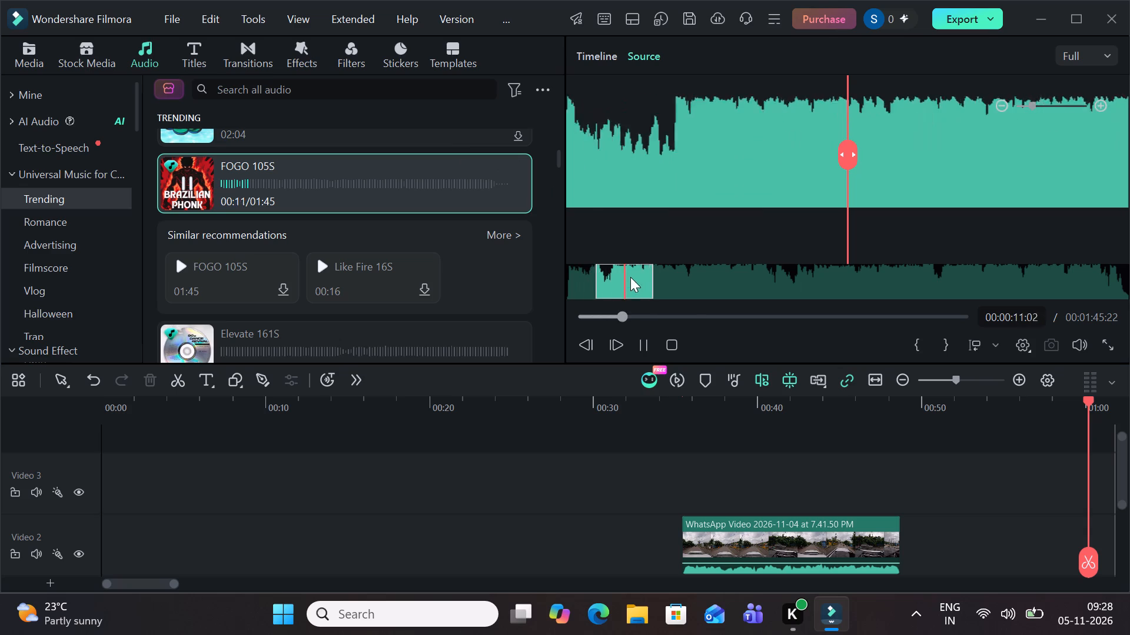
drag(630, 277, 783, 263)
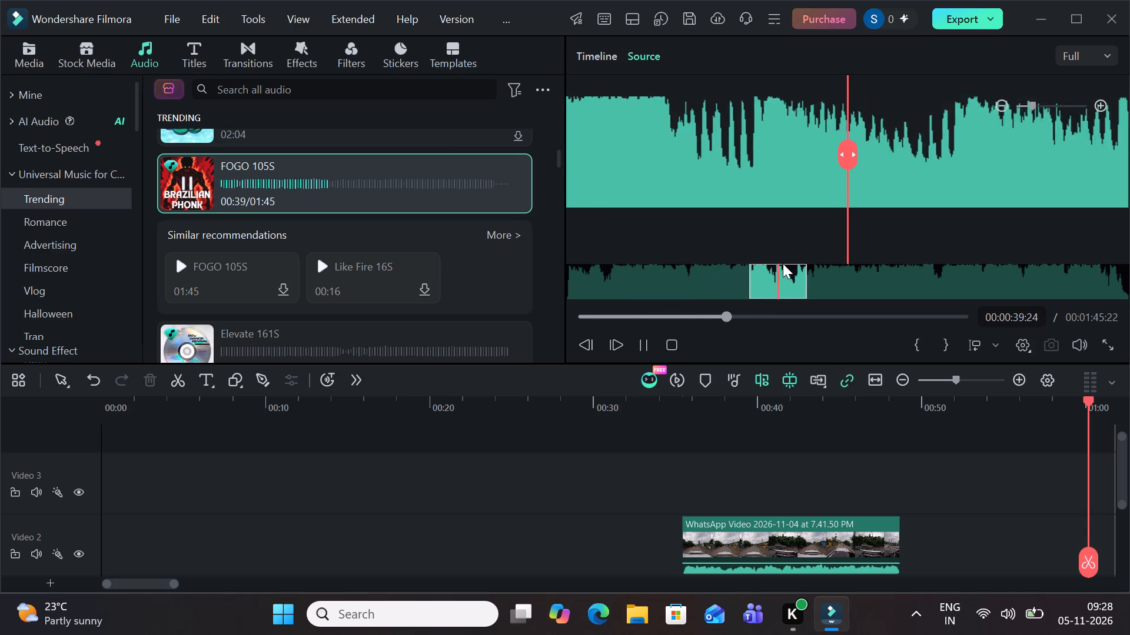
drag(783, 263, 786, 266)
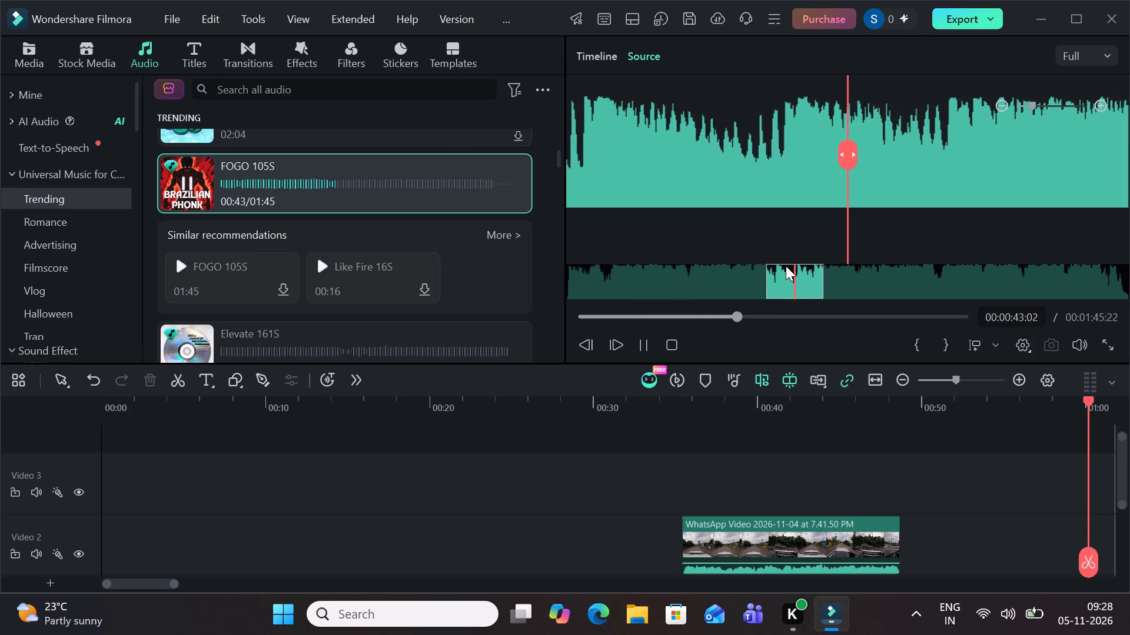
drag(786, 268, 1083, 276)
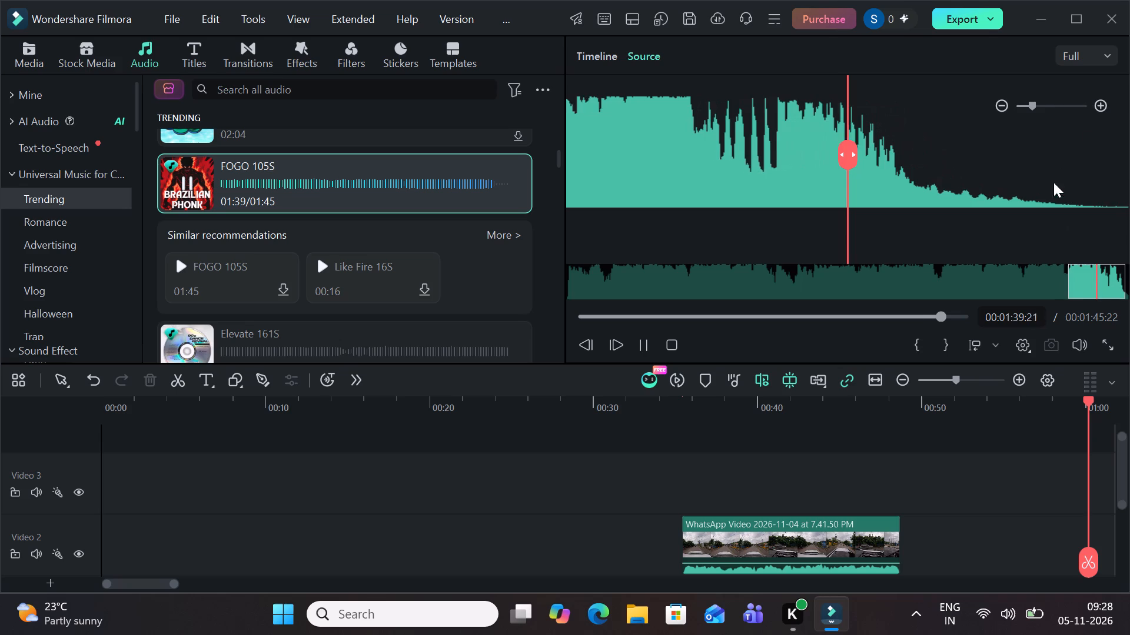
Inspect the FOGO 105S waveform in closer and wider detail, and resume playback from about 00:57.
triple_click(1096, 106)
double_click(1103, 115)
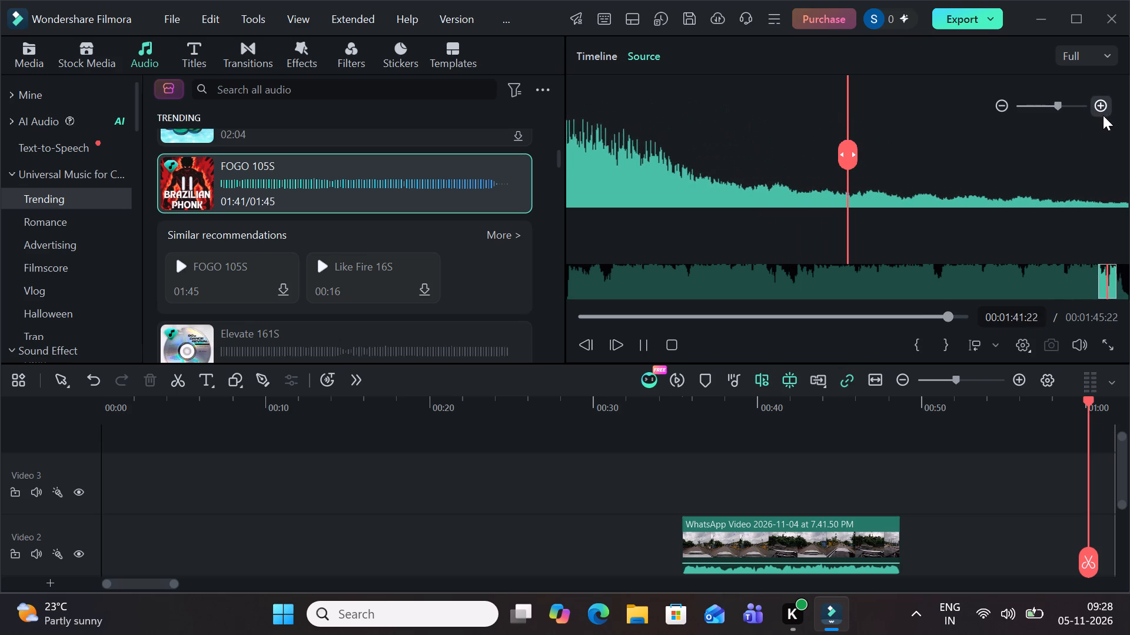
triple_click(1103, 115)
triple_click(1103, 115)
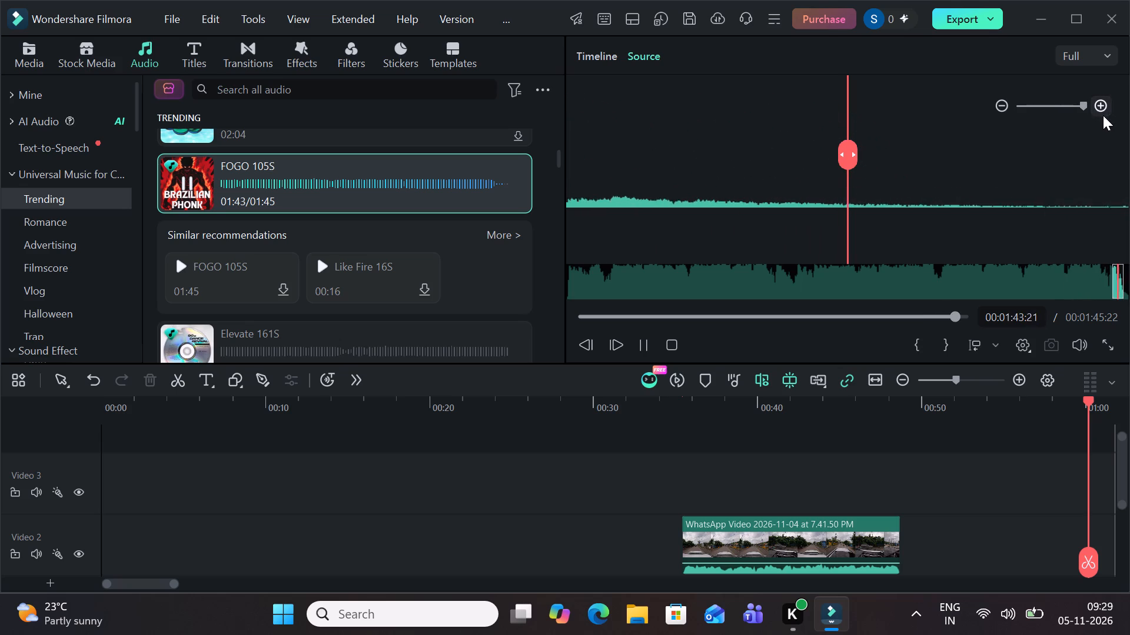
triple_click(999, 106)
triple_click(999, 106)
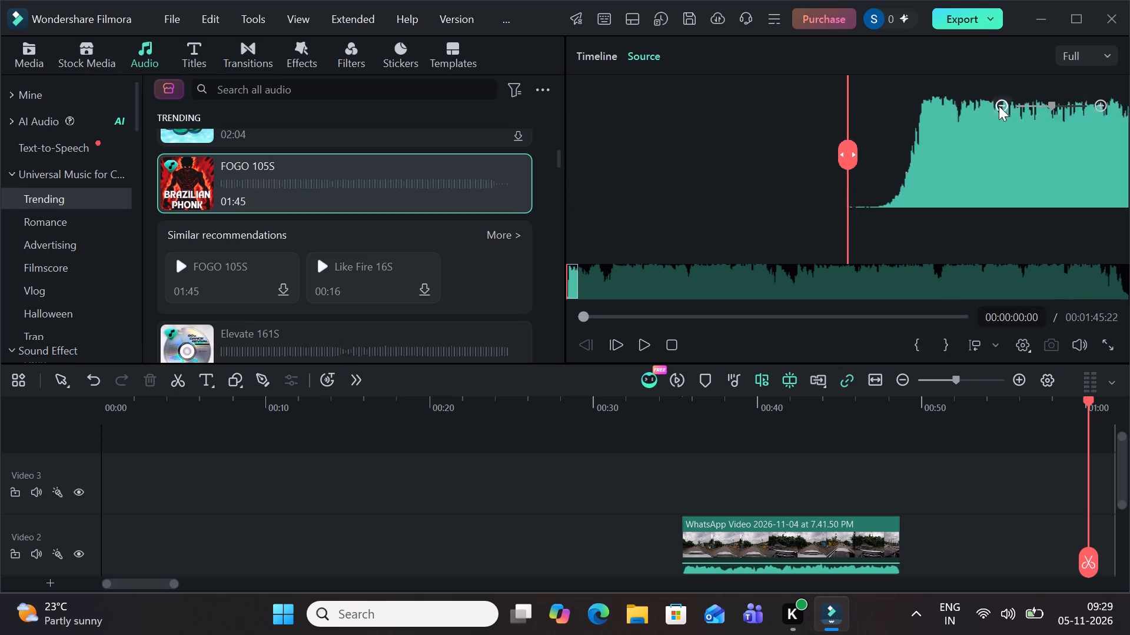
click(999, 106)
click(933, 270)
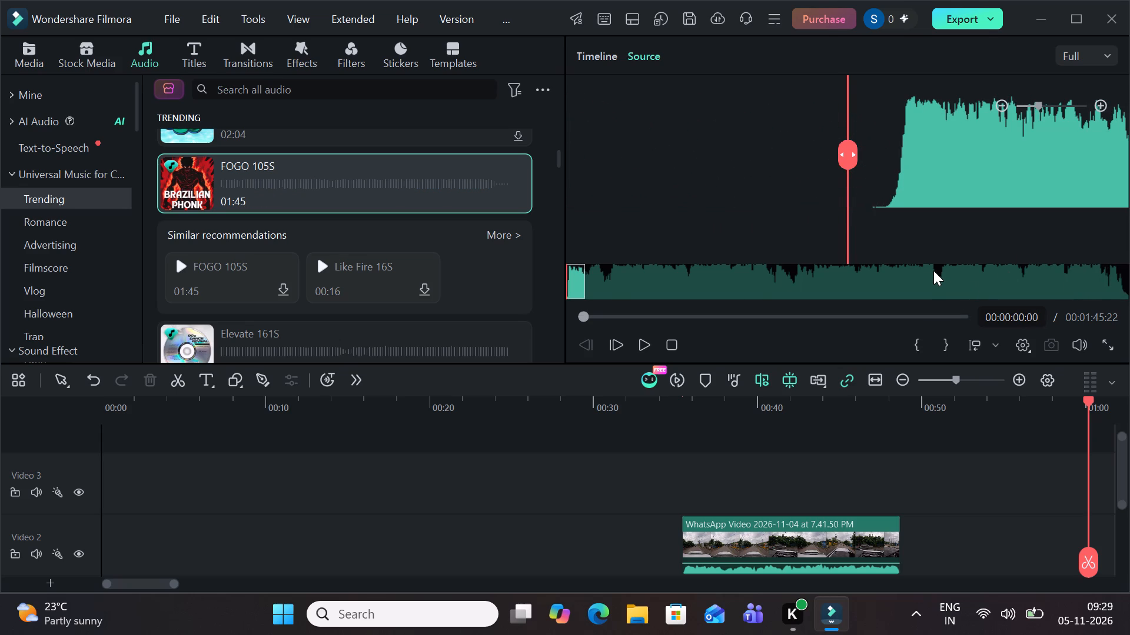
drag(577, 280, 870, 289)
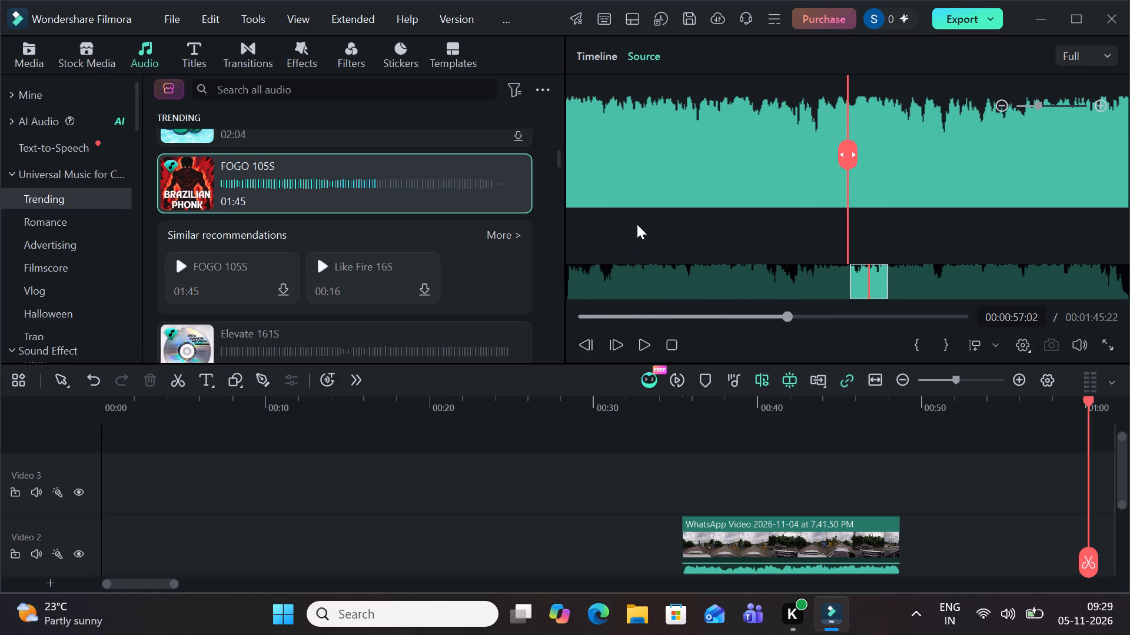
click(637, 224)
click(652, 335)
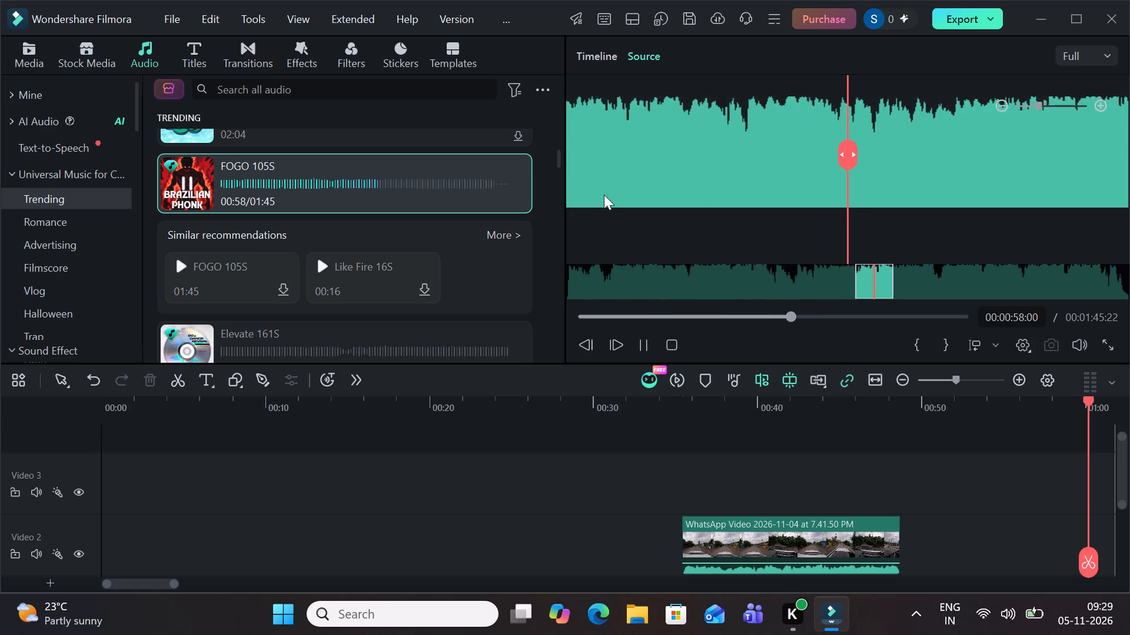
Look through the Text-to-Speech, AI Audio and Mine sections of the audio library.
click(62, 154)
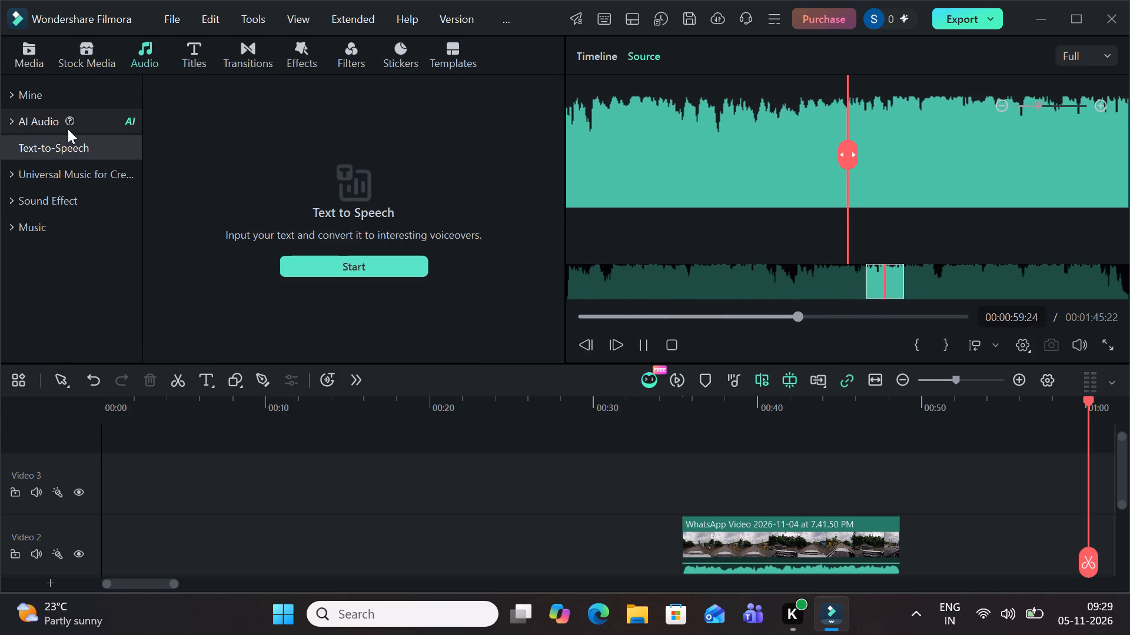
click(68, 129)
click(69, 113)
click(74, 98)
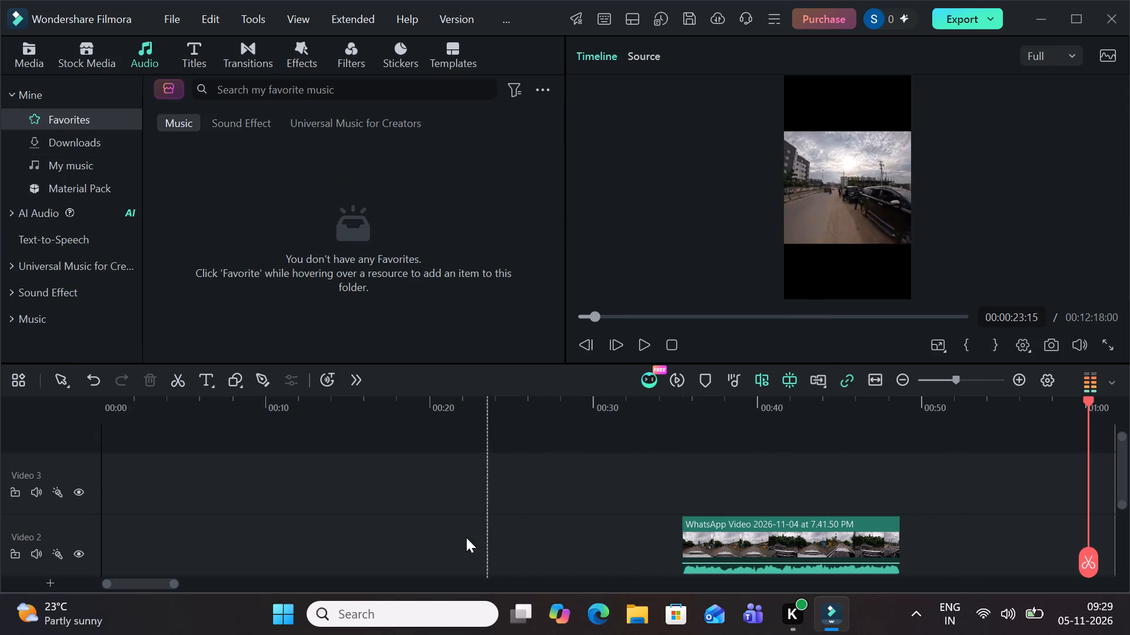
Place the playhead at about 00:16 in the empty stretch of Video 2 and survey the clip layout across the timeline.
click(436, 530)
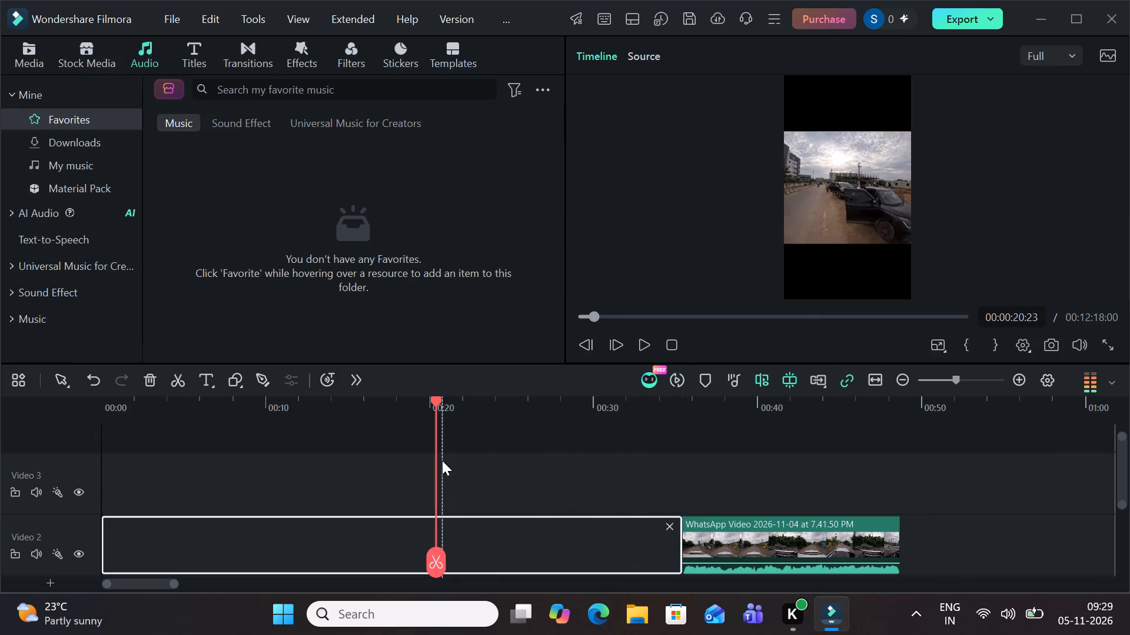
drag(442, 460, 459, 531)
drag(335, 521, 422, 516)
click(364, 532)
drag(364, 537, 437, 538)
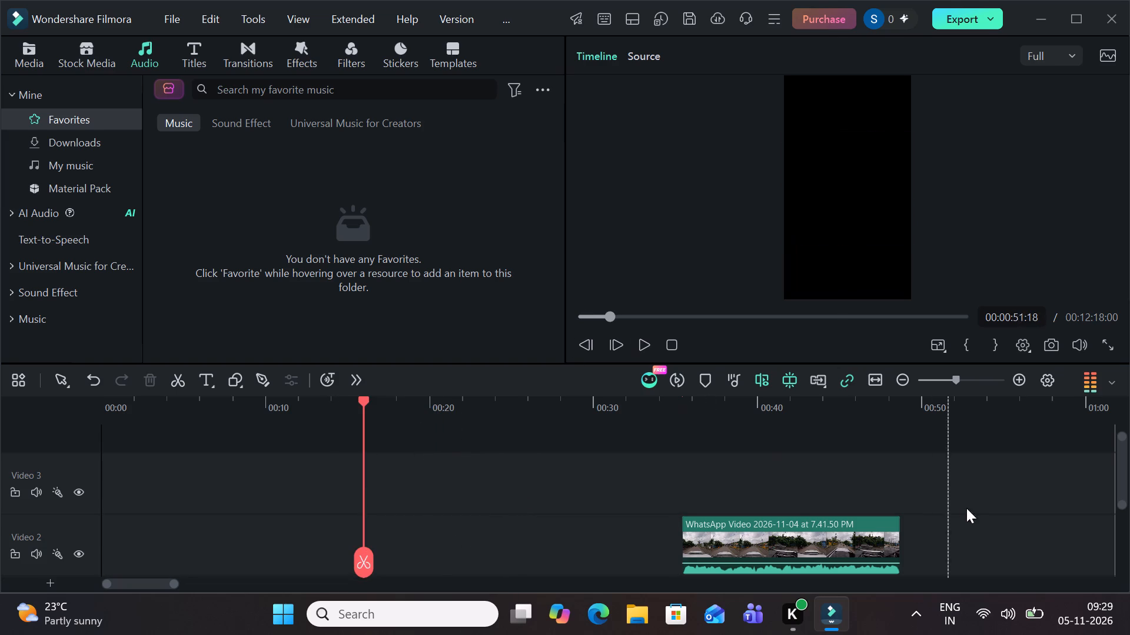
drag(350, 417, 321, 416)
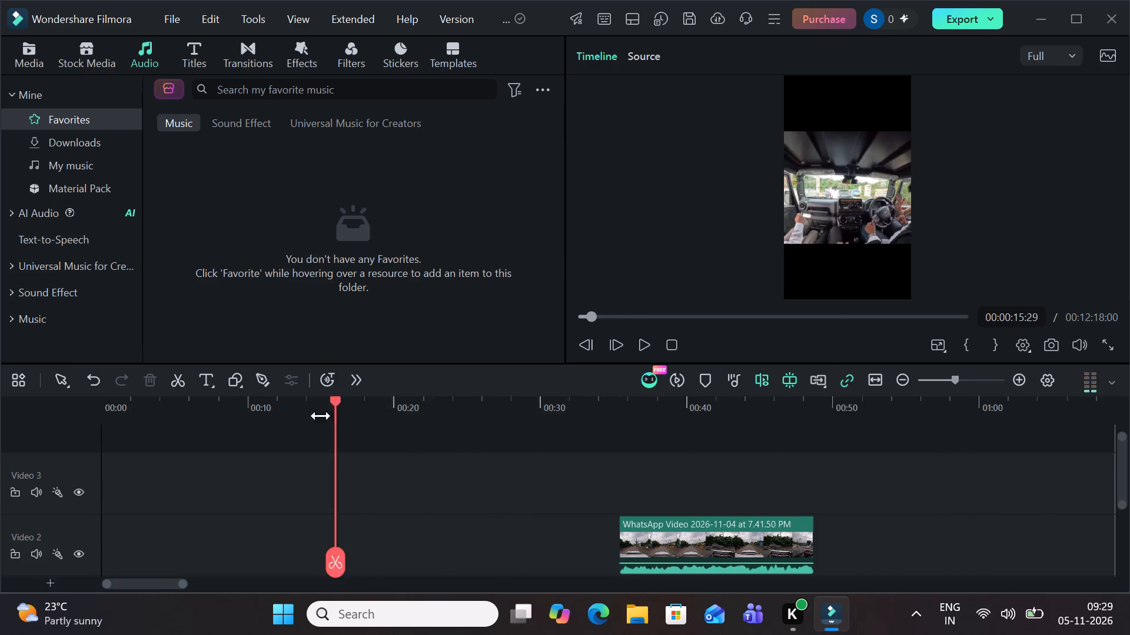
drag(321, 416, 80, 468)
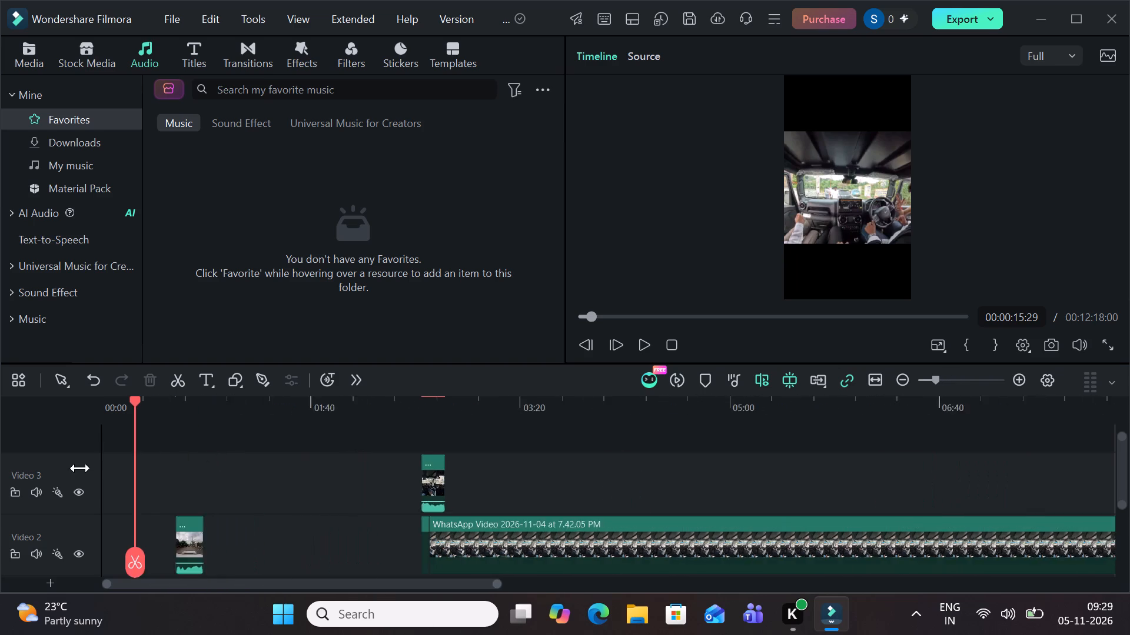
Zoom in on the opening seconds of the timeline, return the playhead to 00:00 and play the edit.
drag(80, 468, 407, 501)
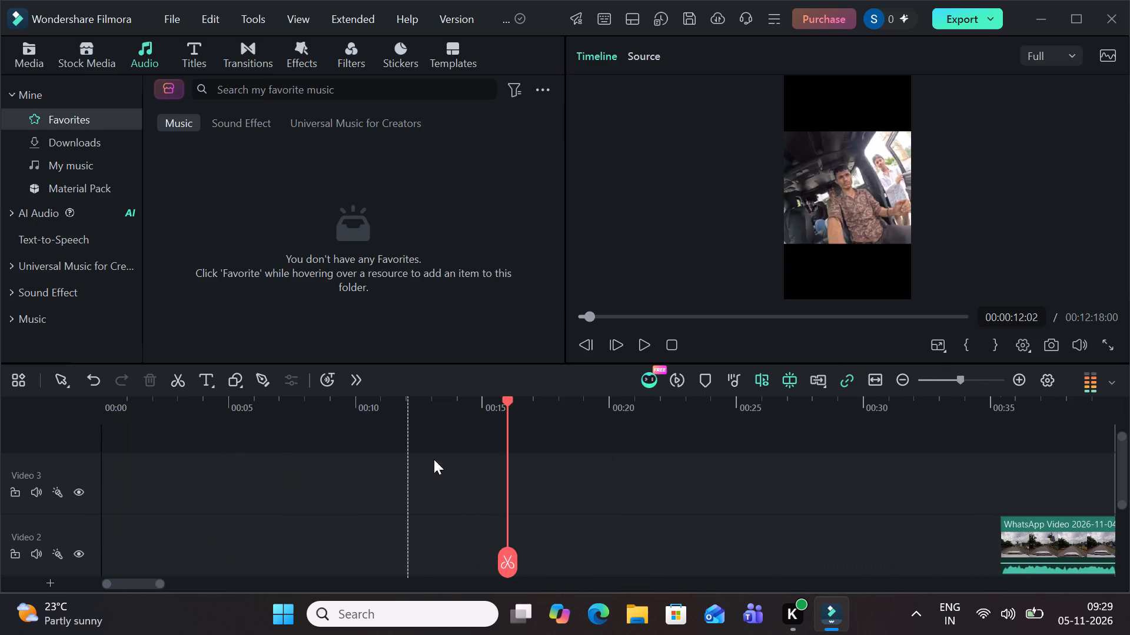
drag(503, 424, 136, 444)
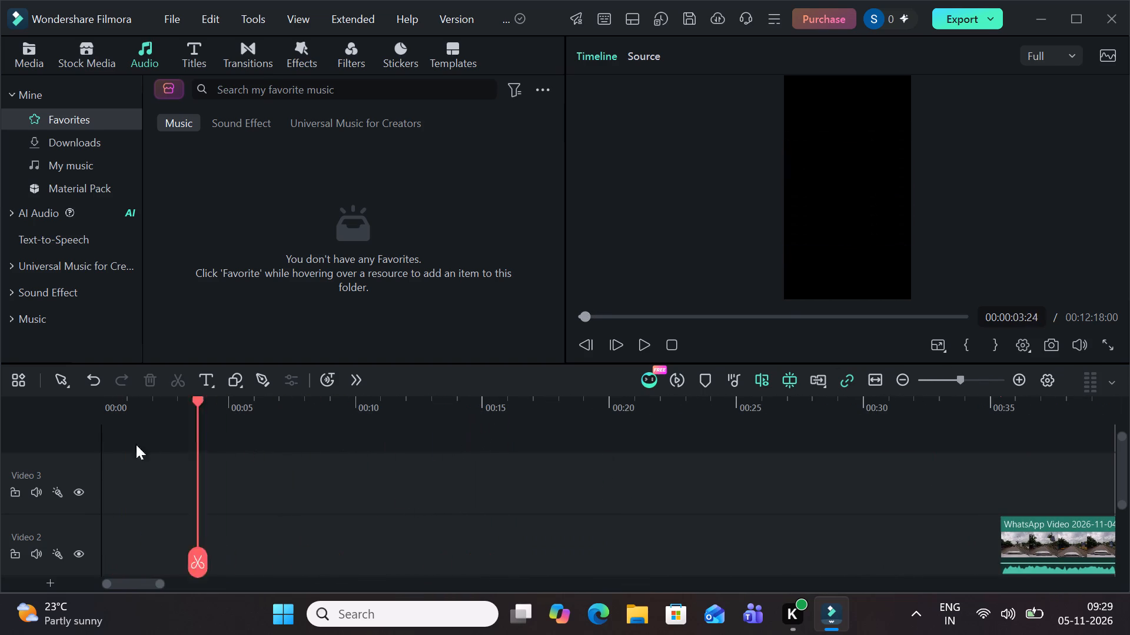
drag(136, 444, 34, 464)
click(646, 346)
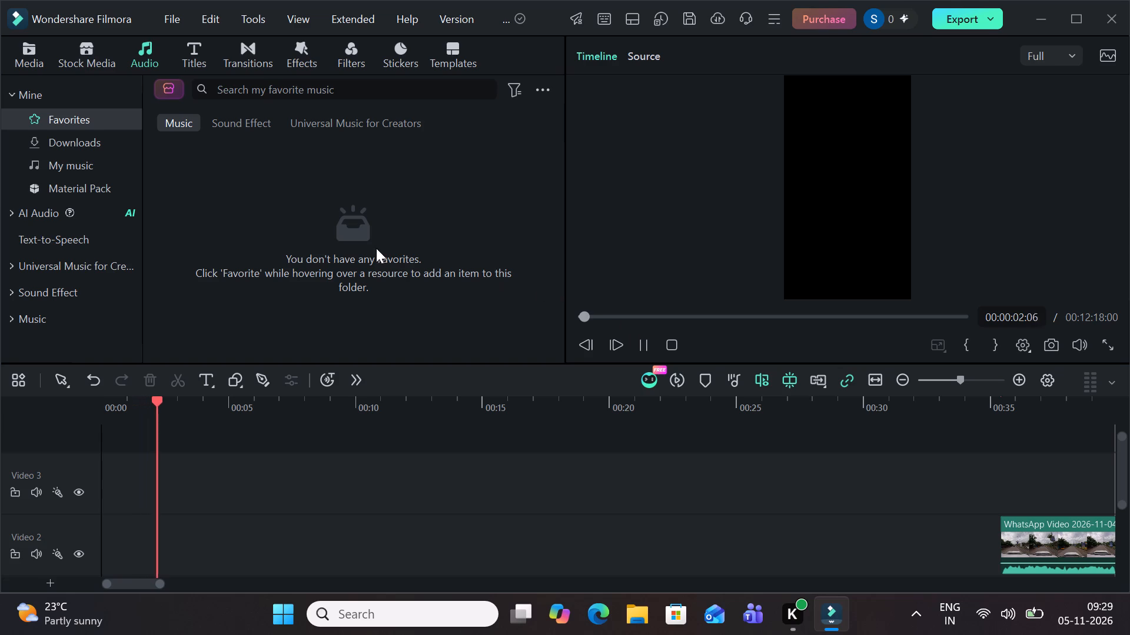
click(349, 245)
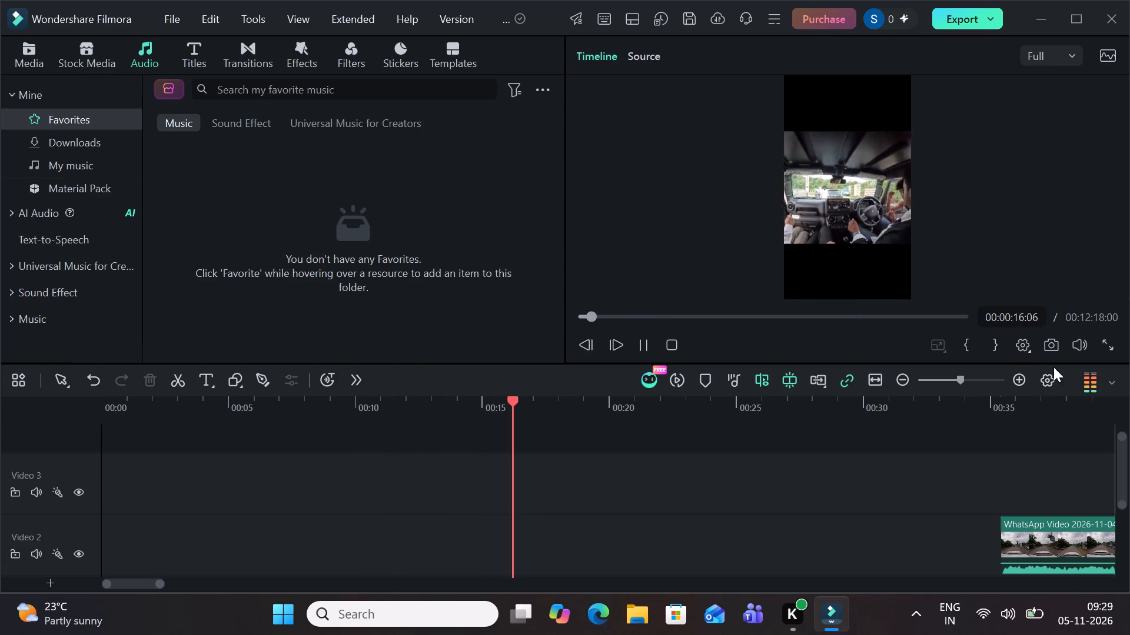
Show the audio meter during playback, examine the left and right channel levels, and hide the meter again.
click(1091, 384)
drag(1067, 418, 1066, 387)
drag(1057, 407, 1065, 431)
drag(1065, 431, 1070, 490)
drag(1069, 413, 1074, 439)
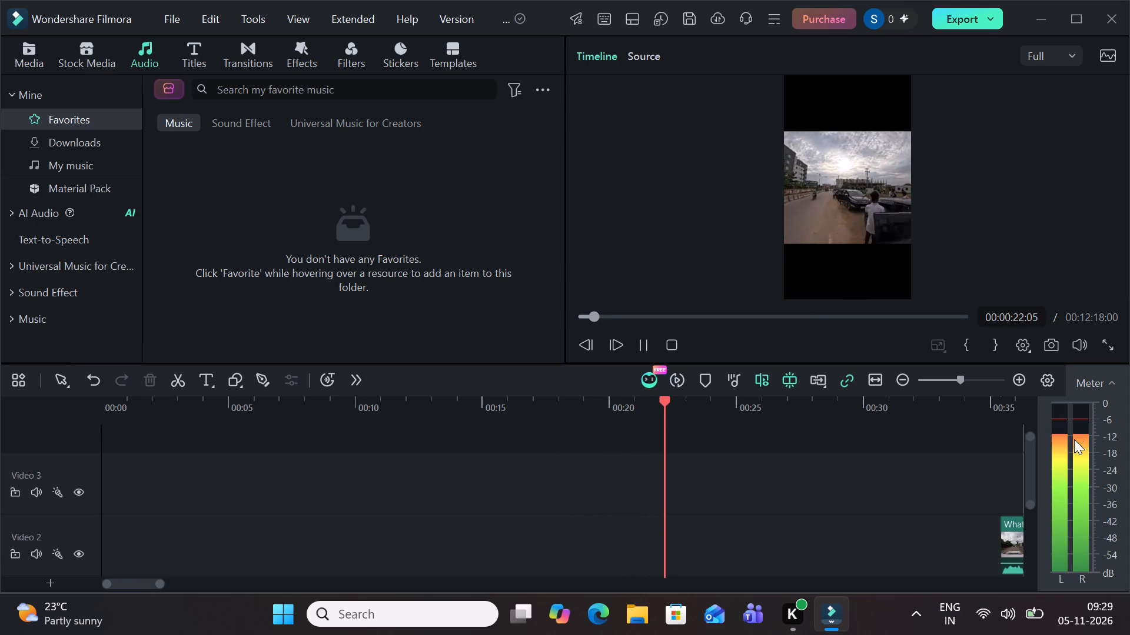
drag(1074, 439, 1079, 502)
click(1081, 569)
drag(1075, 542, 1089, 495)
drag(1129, 205, 1128, 233)
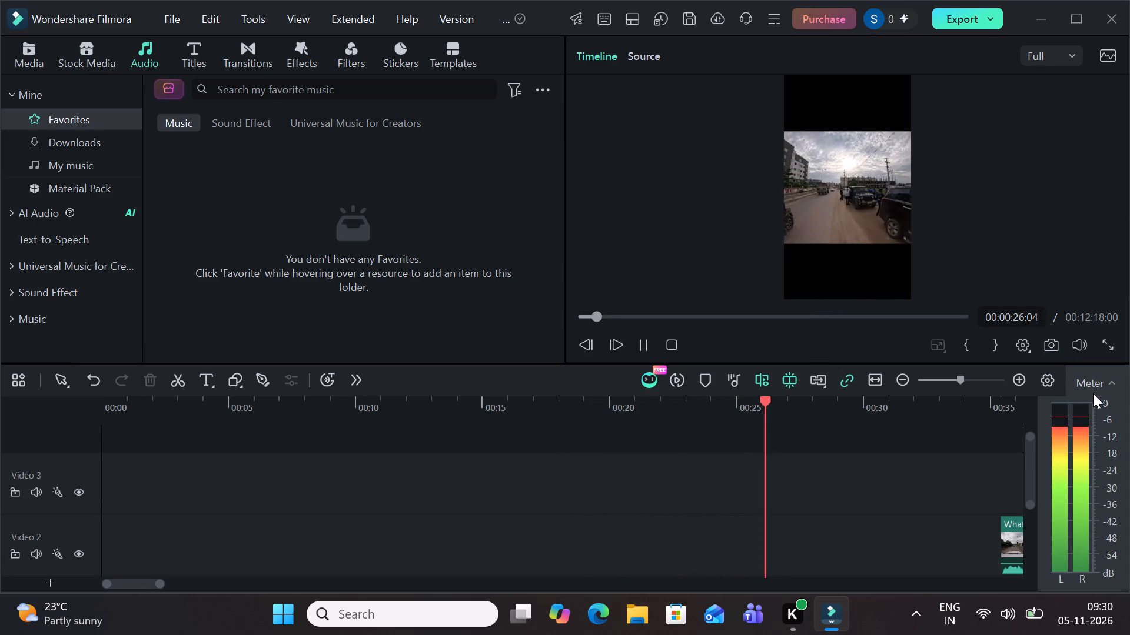
click(1115, 377)
Reduce the timeline track height so that Video 1, Video 2 and Video 3 fit in view together.
click(1046, 372)
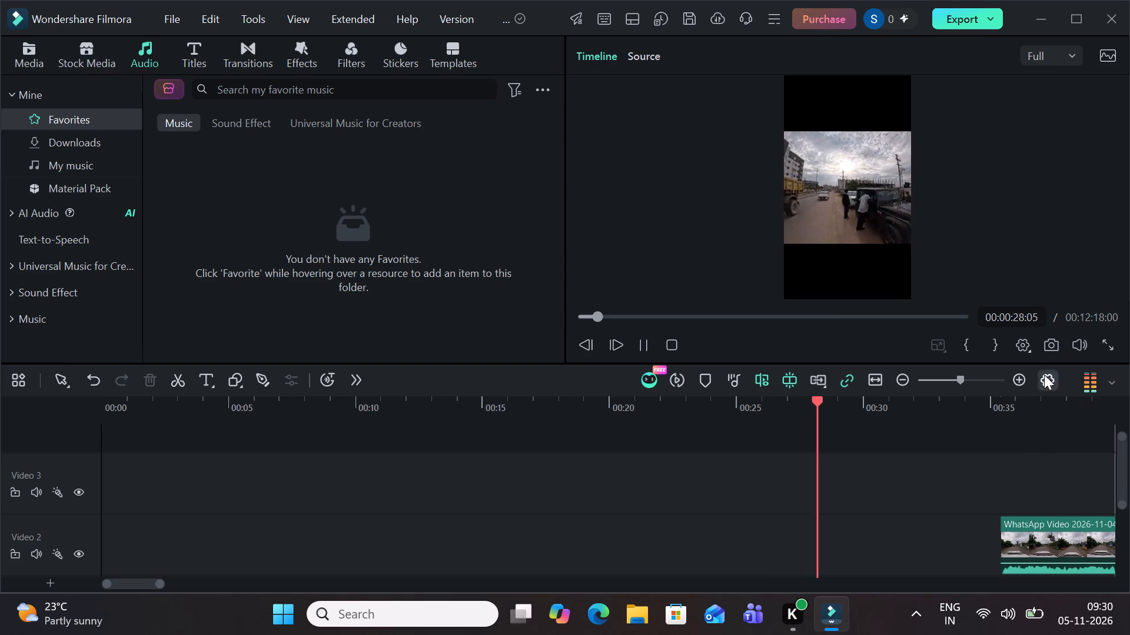
click(915, 352)
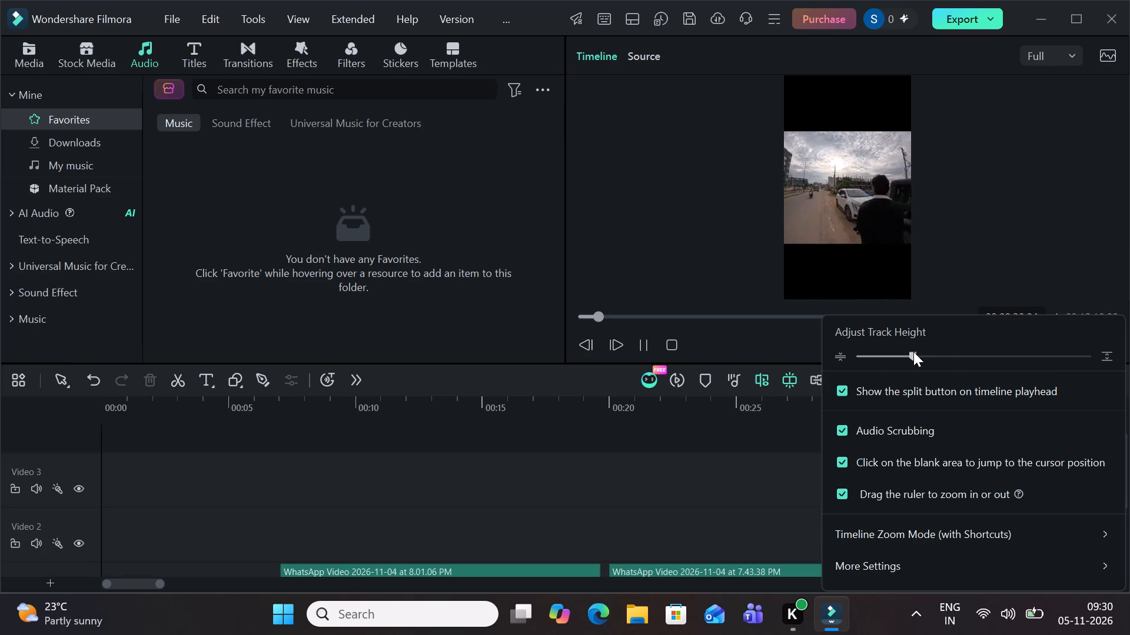
drag(899, 352, 842, 357)
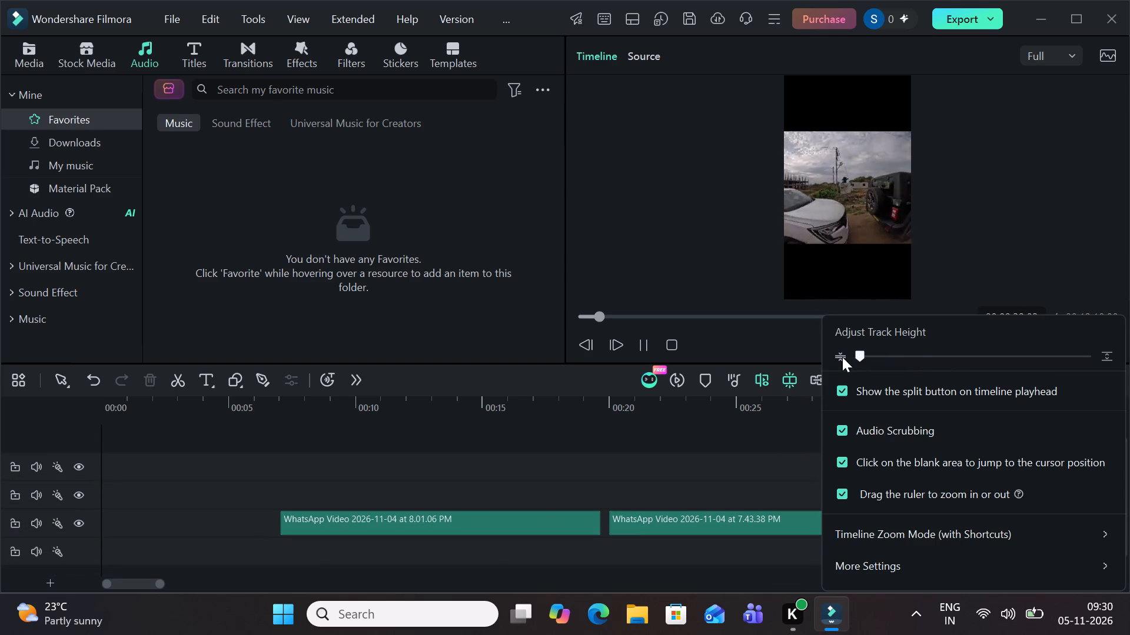
drag(842, 357, 929, 394)
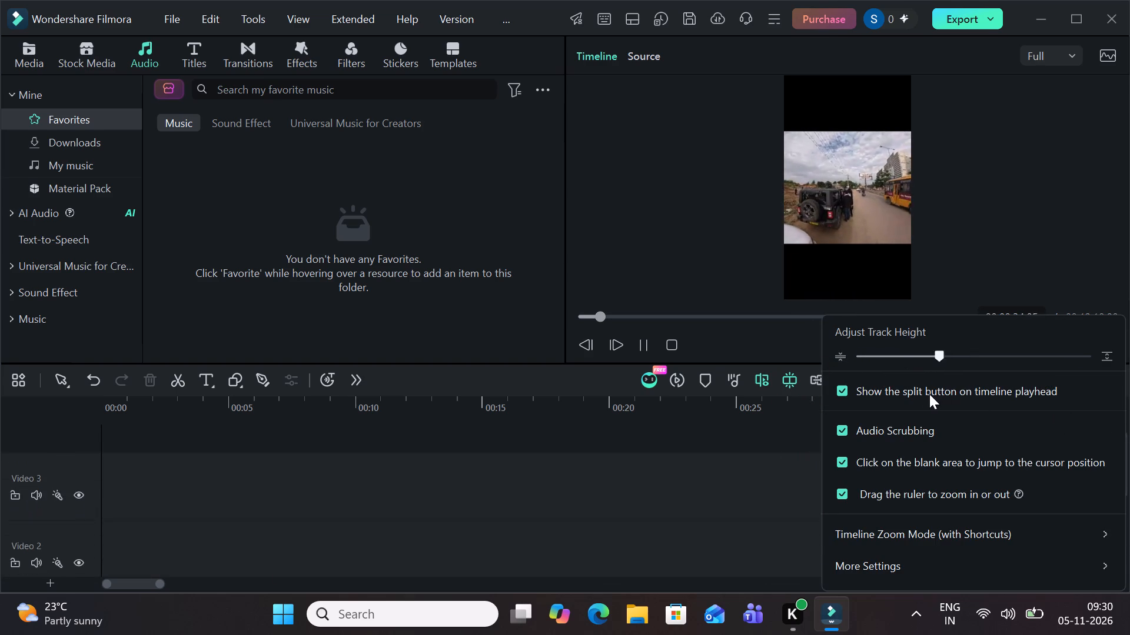
drag(929, 394, 881, 404)
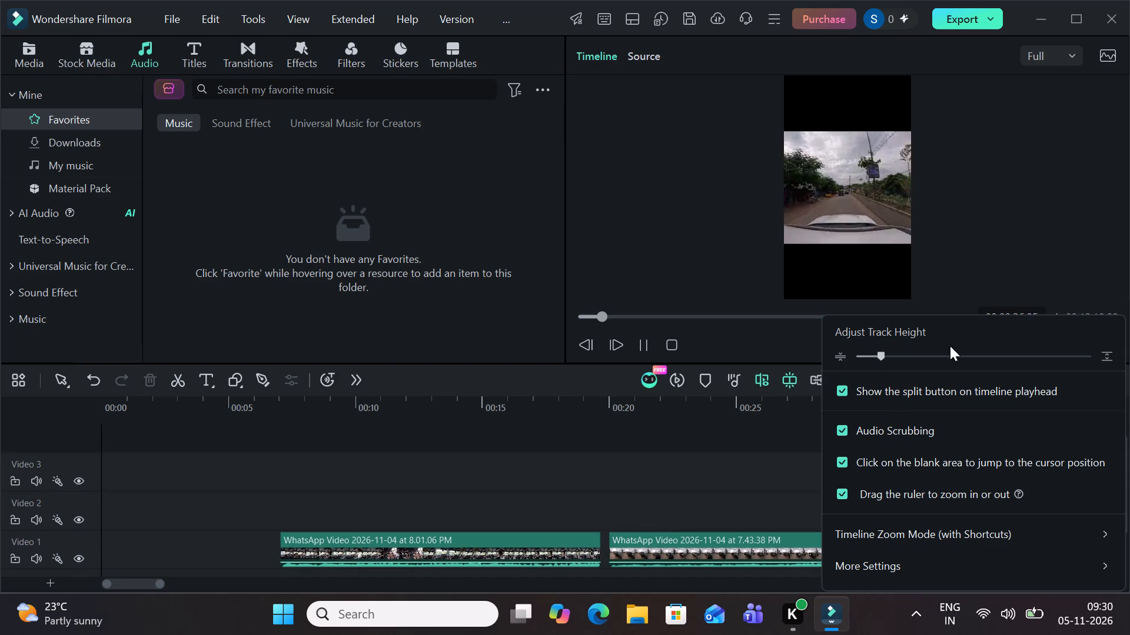
click(1001, 301)
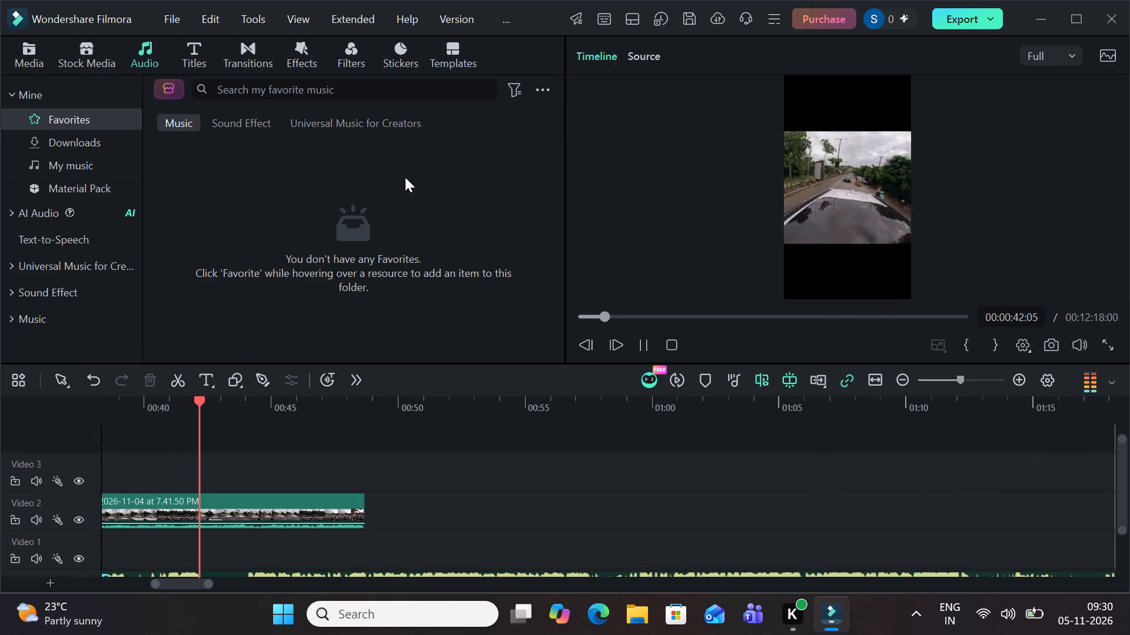
Audition Suspense Sound Effect and Electricity 07 - SFX among the downloaded sound effects and look through that list.
click(114, 150)
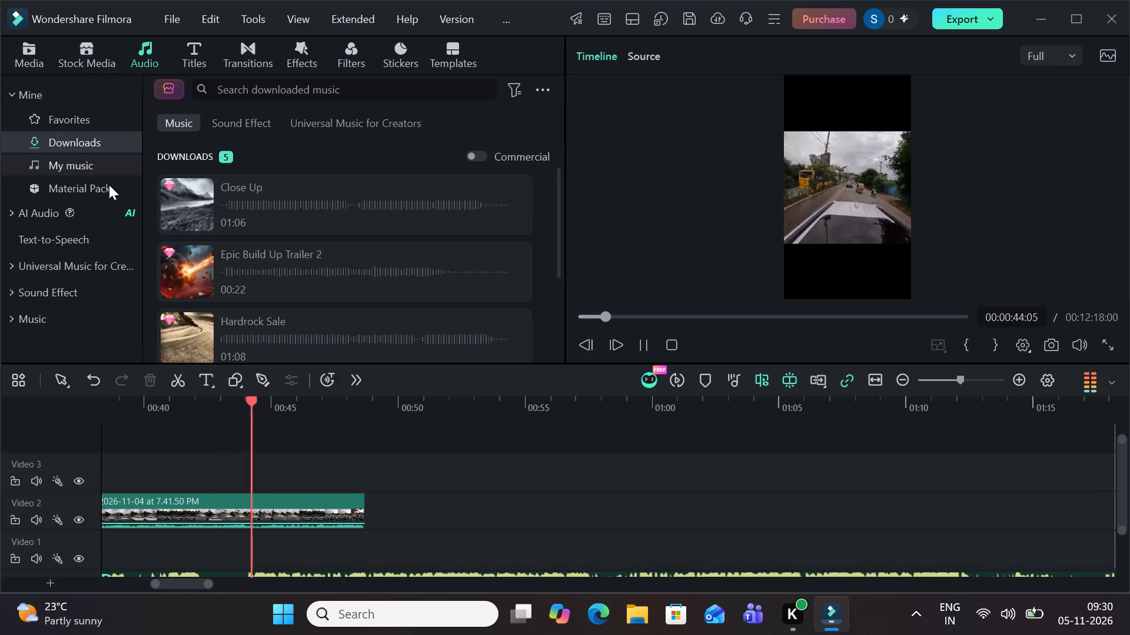
click(240, 116)
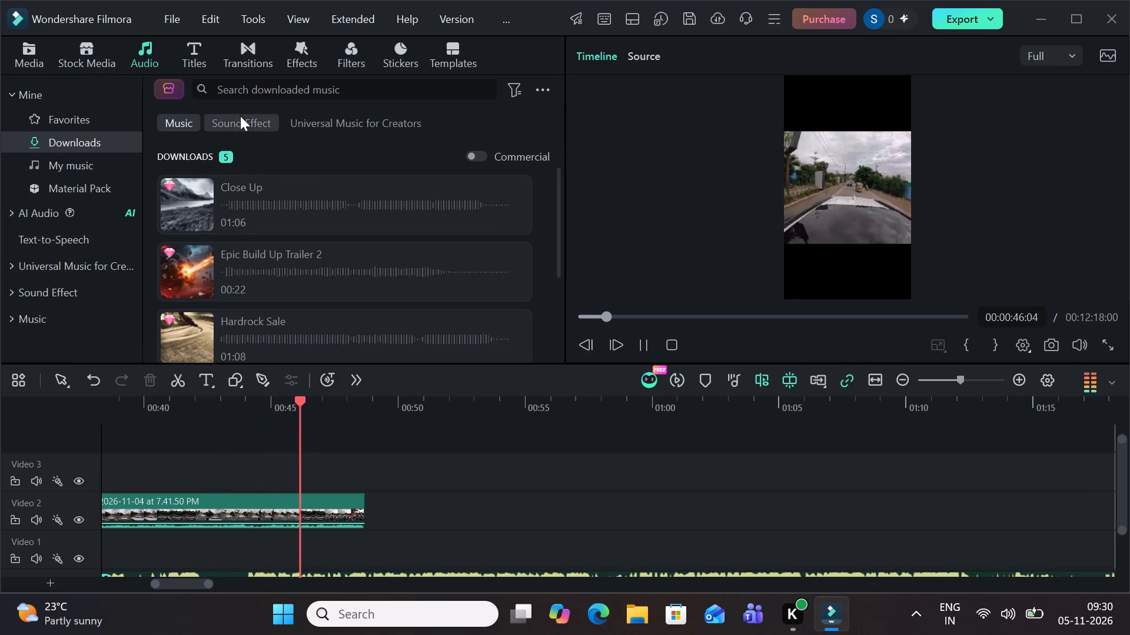
click(191, 200)
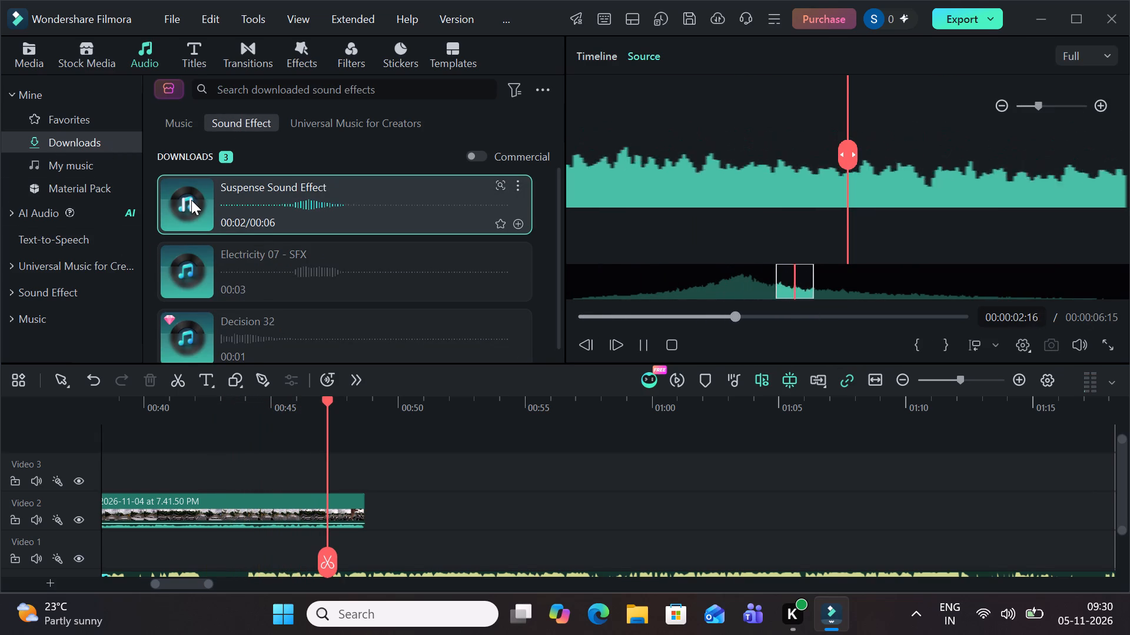
click(186, 271)
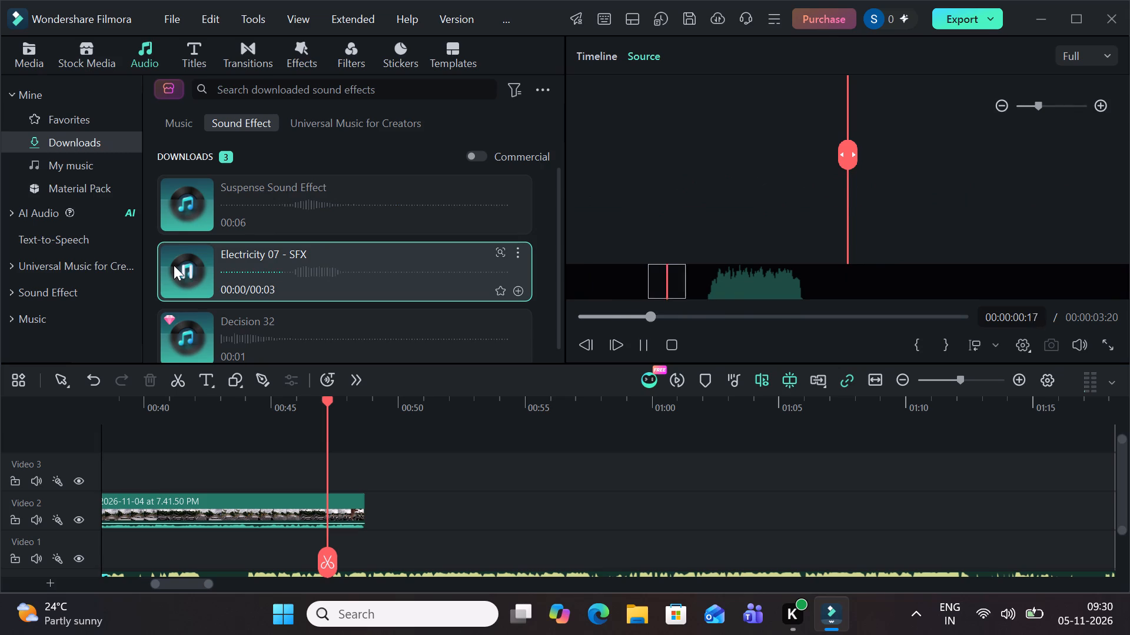
scroll(174, 265, down, 2)
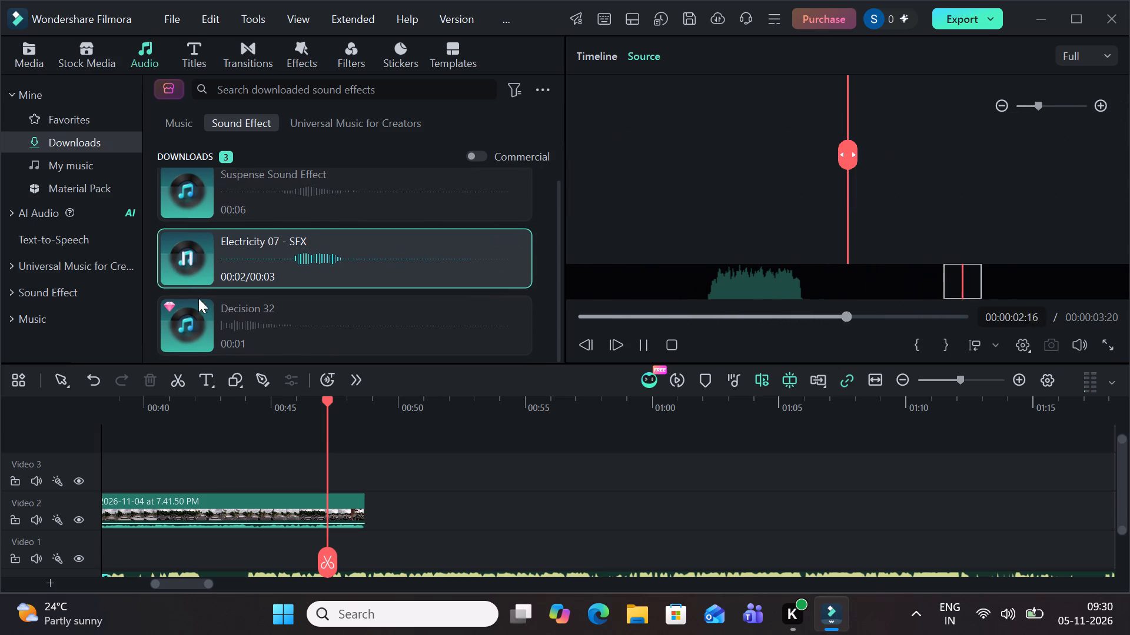
scroll(200, 284, down, 3)
scroll(200, 282, up, 3)
scroll(200, 282, down, 1)
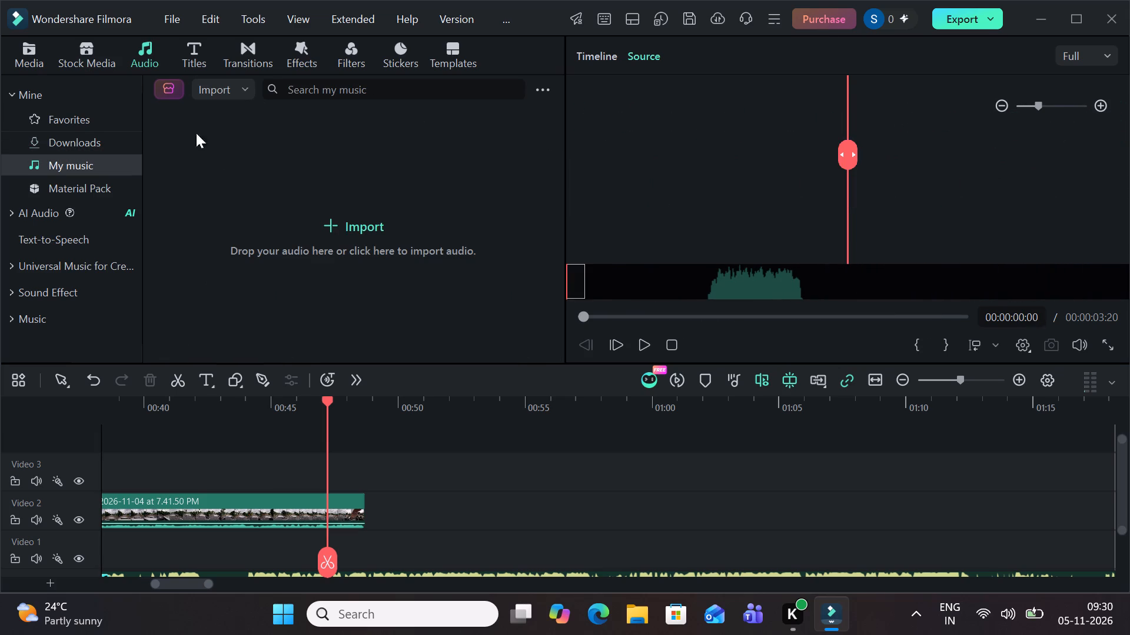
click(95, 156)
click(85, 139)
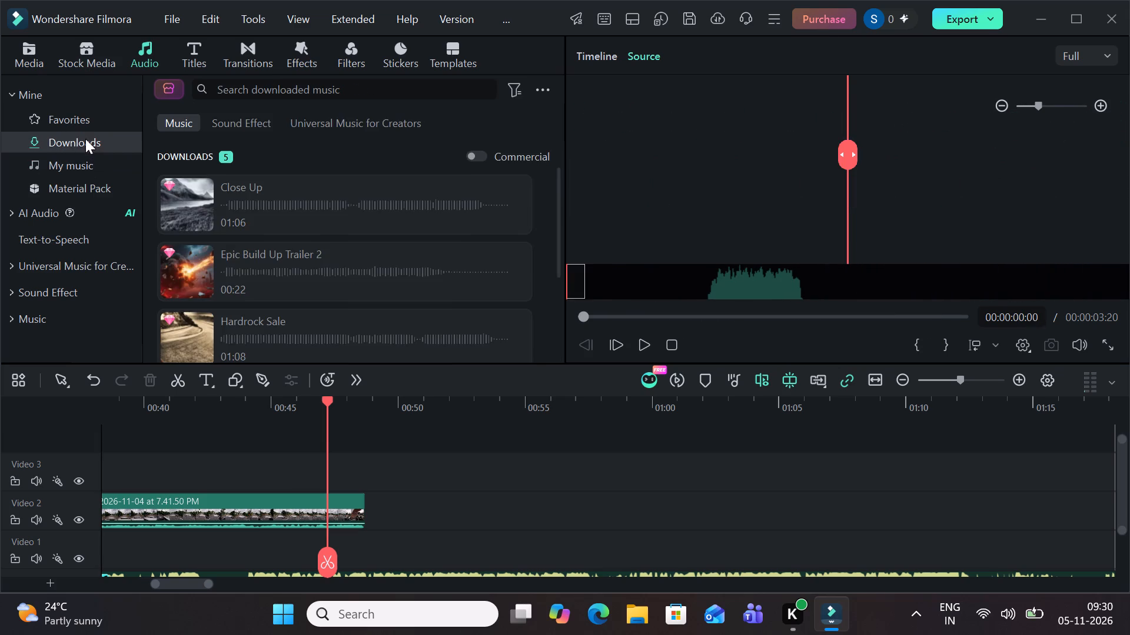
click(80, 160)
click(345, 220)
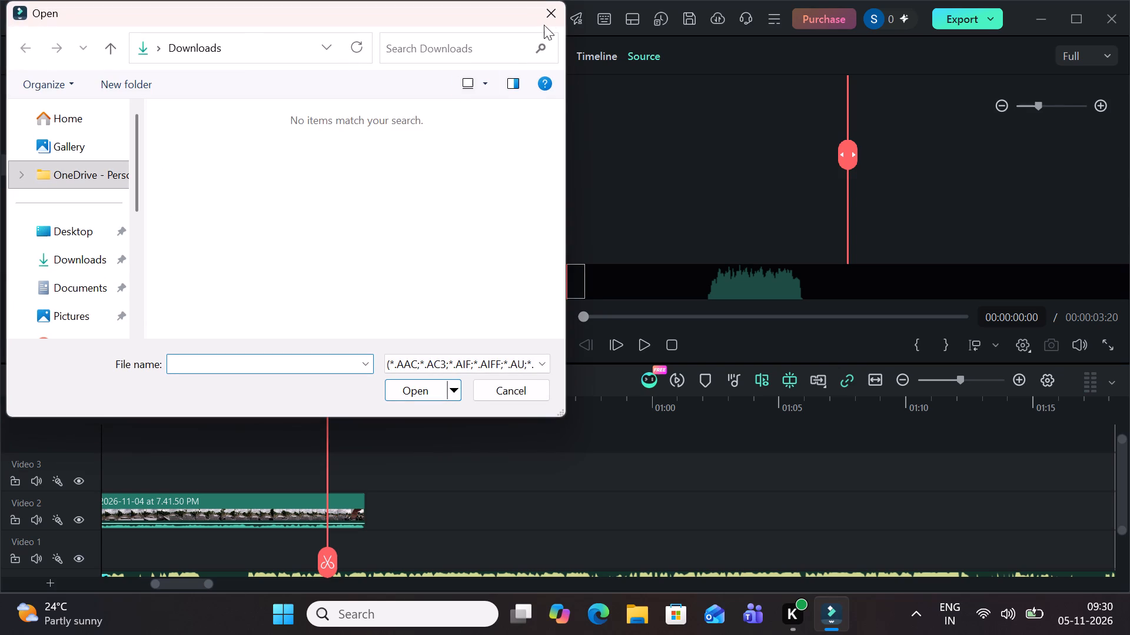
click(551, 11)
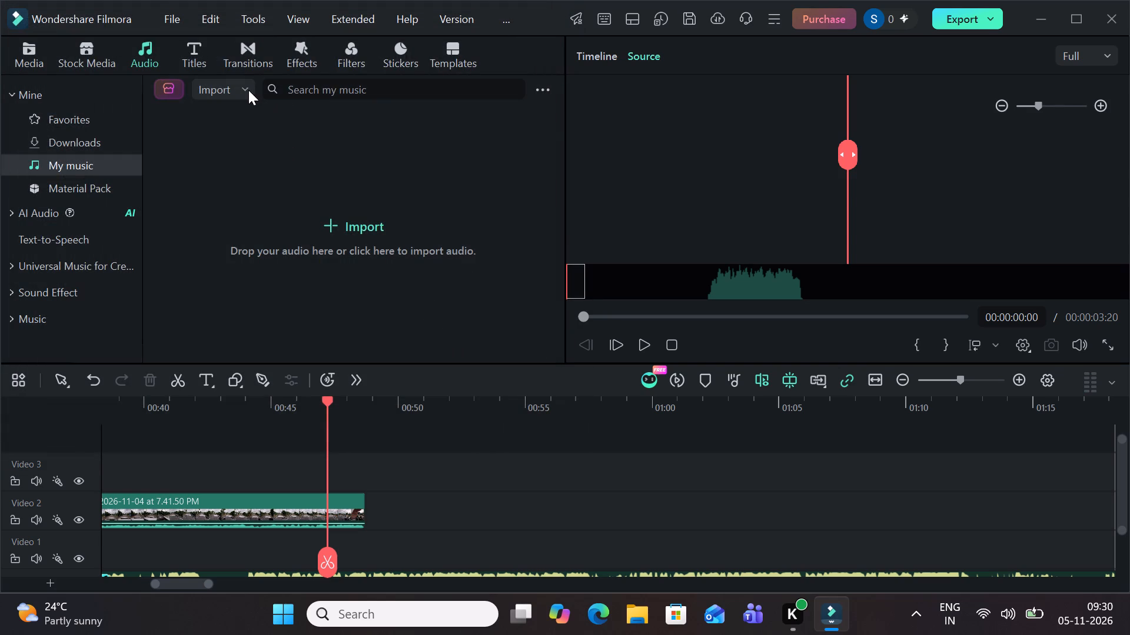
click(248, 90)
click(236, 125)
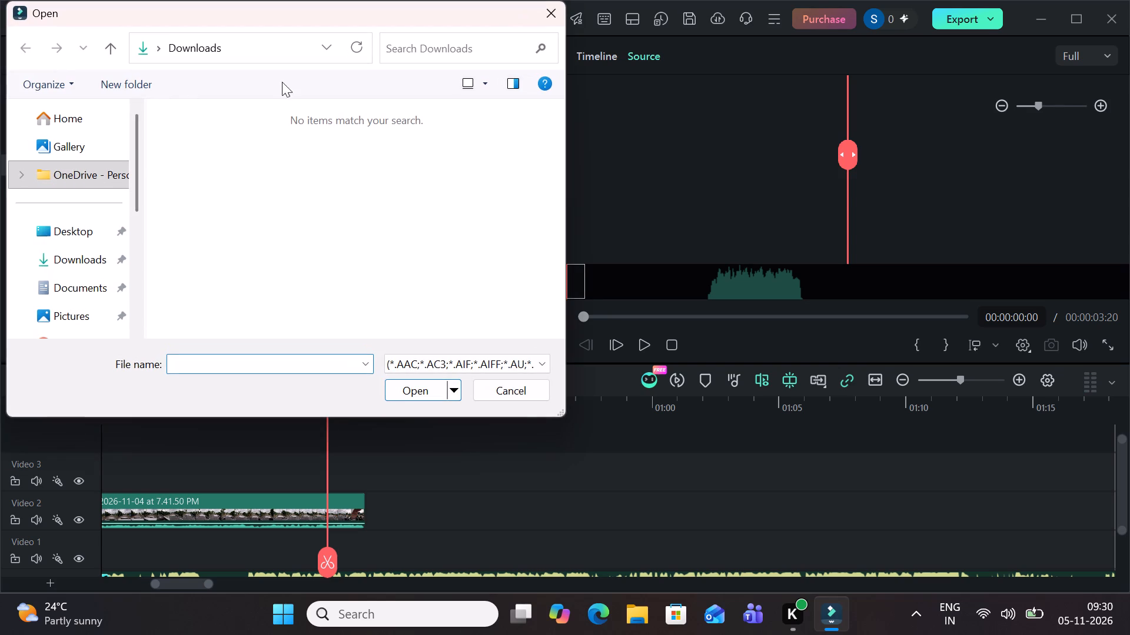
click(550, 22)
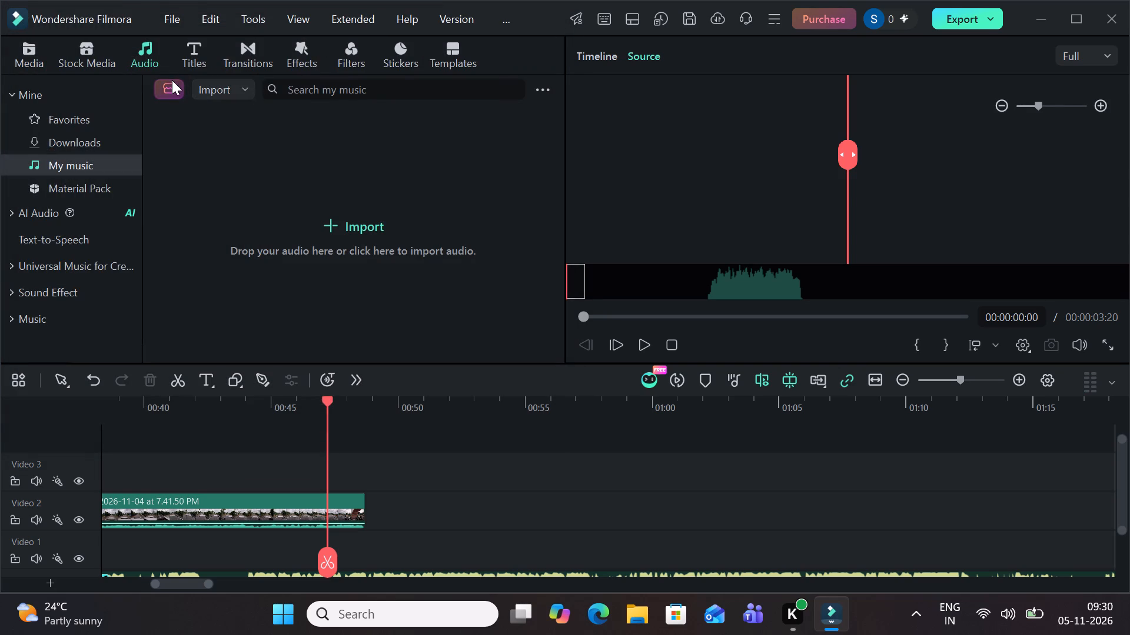
Audition the Deep Om Meditation and Focus Live tracks from the Best of New list in the Discover asset library.
click(172, 80)
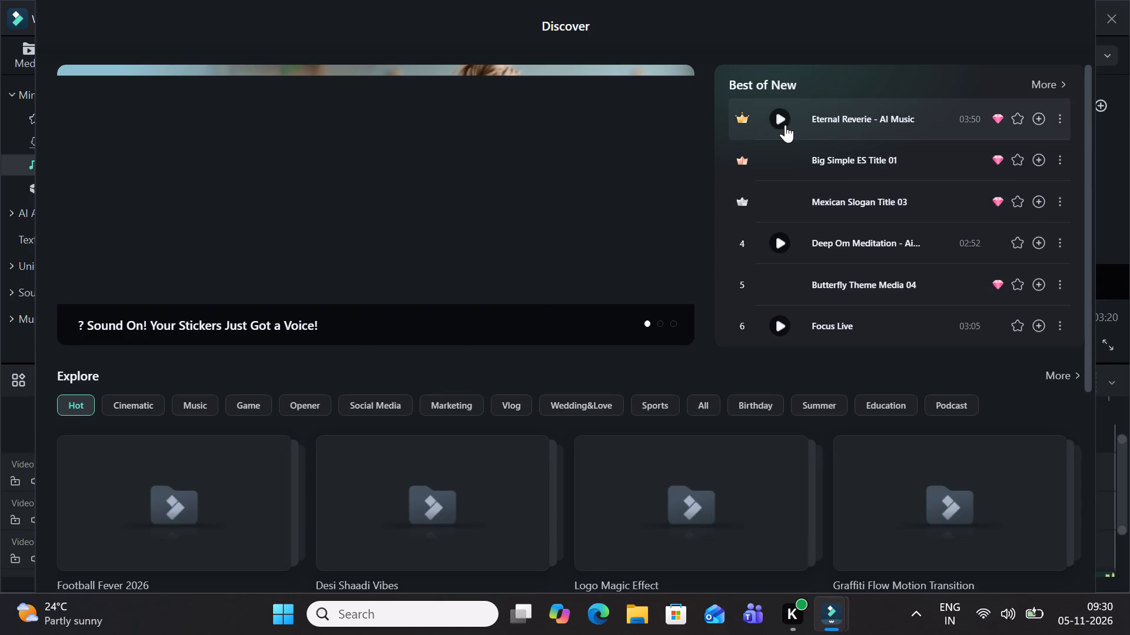
click(780, 245)
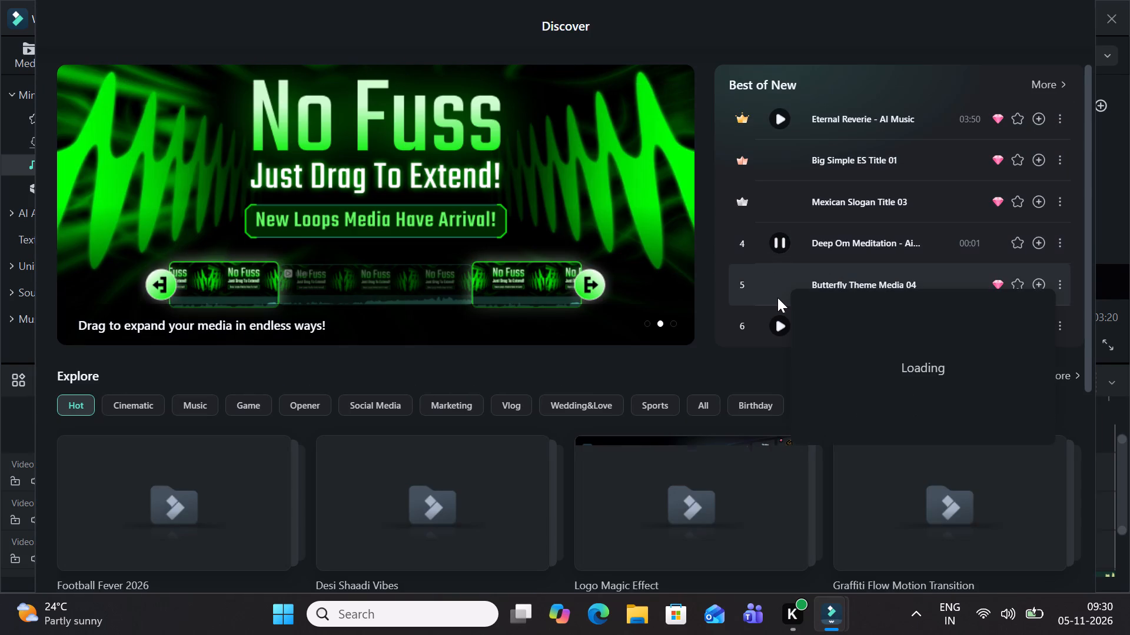
click(777, 298)
click(764, 276)
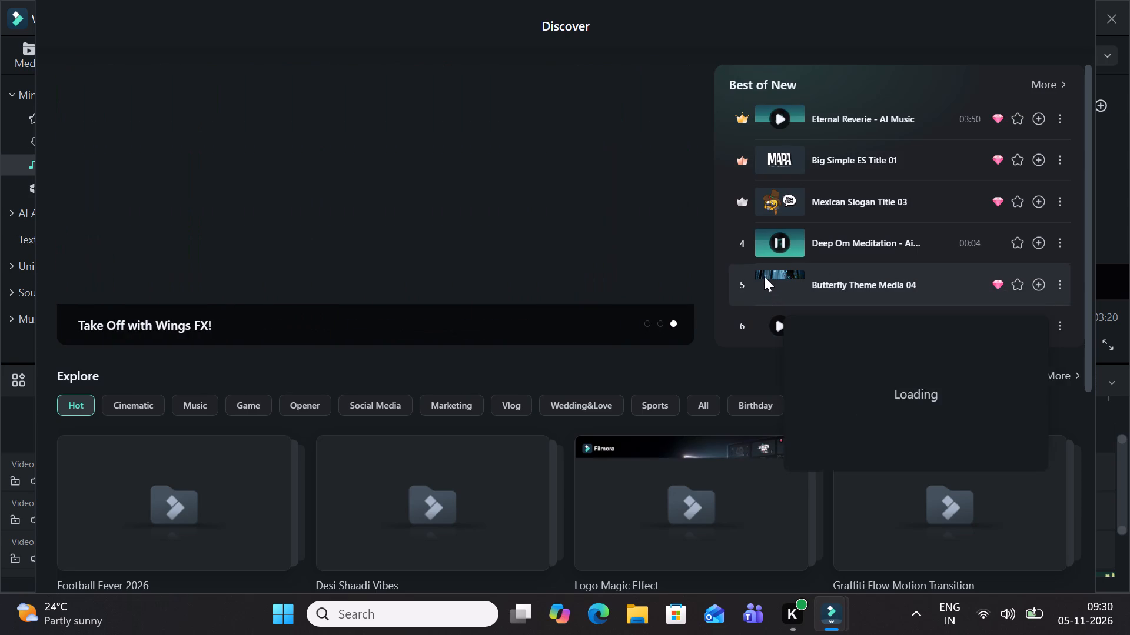
click(782, 316)
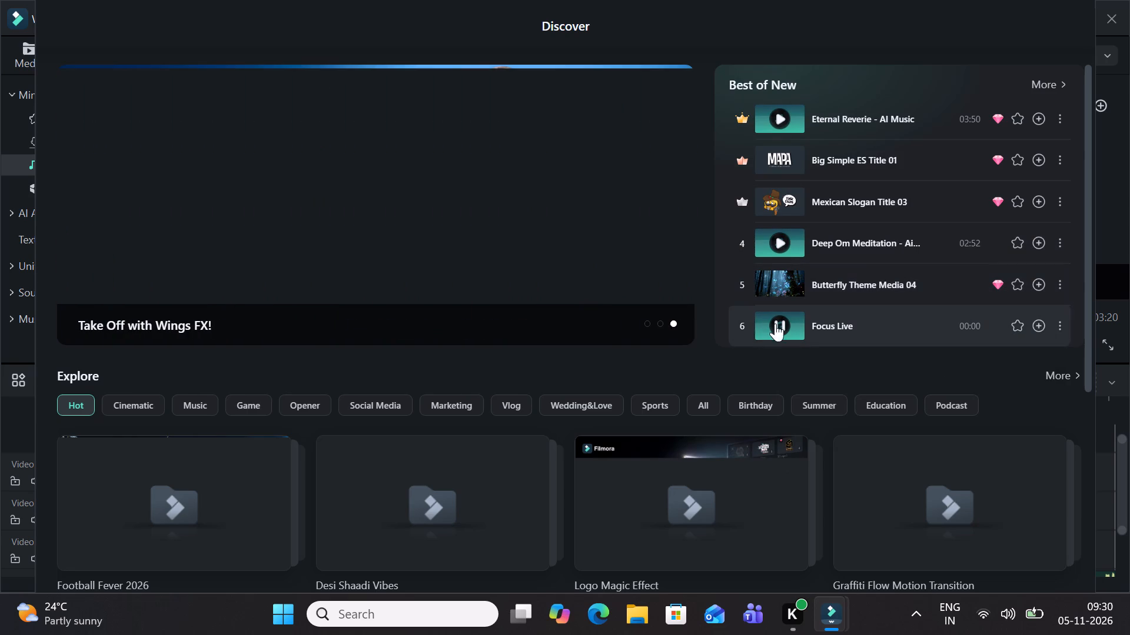
Look through the Desi Shaadi Vibes collection's titles, transitions, stickers and stock media, and return to the editor without closing the project.
scroll(513, 433, down, 1)
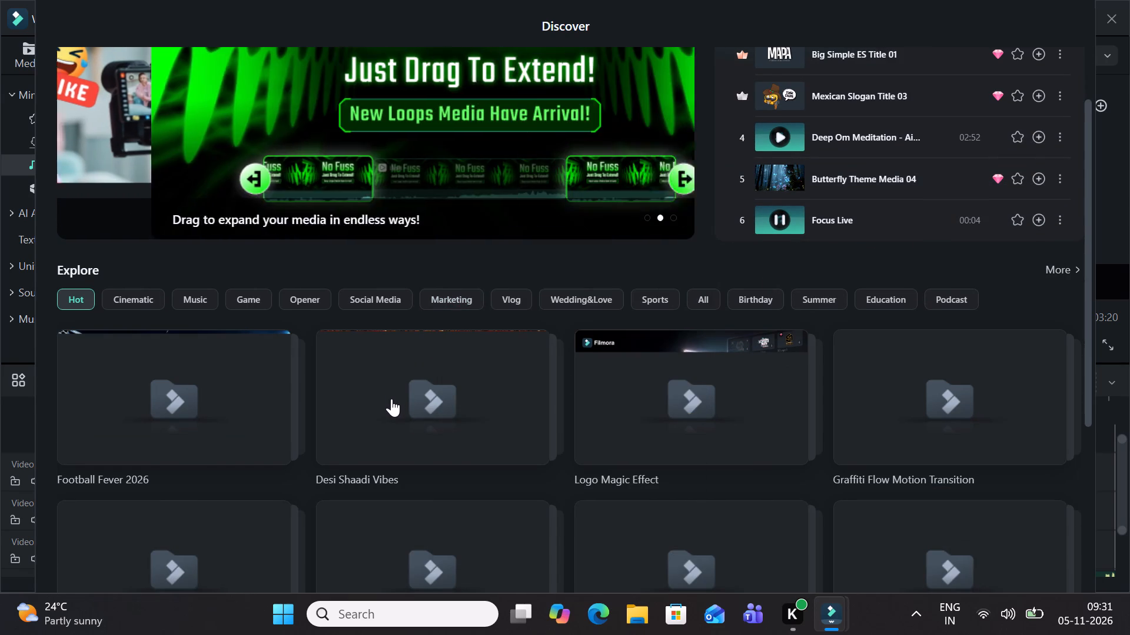
click(391, 399)
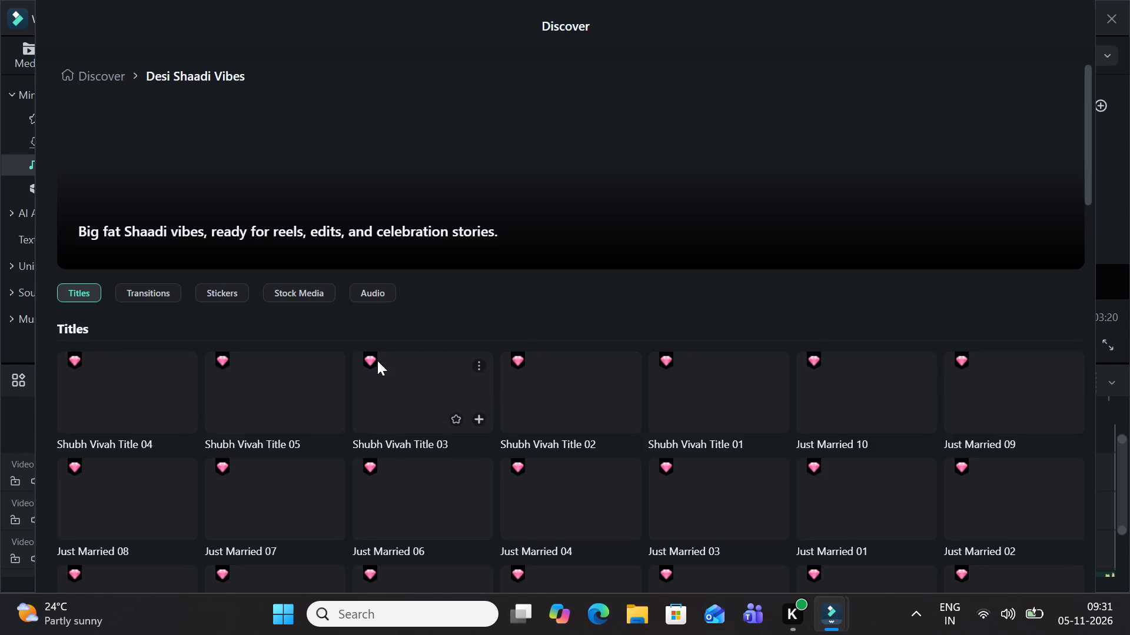
scroll(577, 403, down, 4)
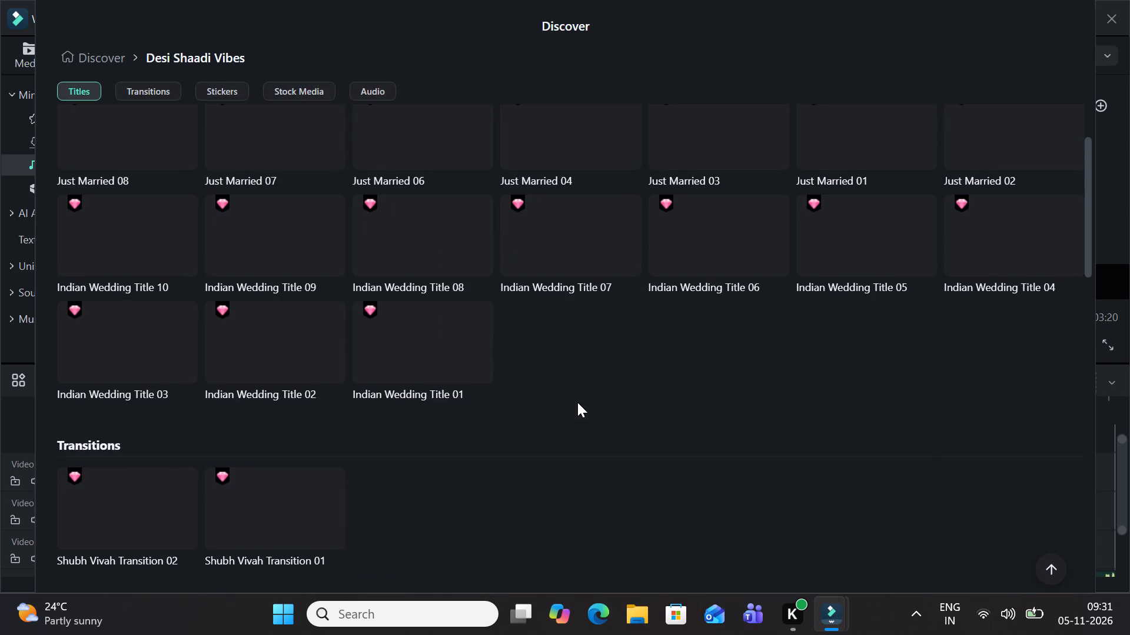
scroll(318, 357, down, 5)
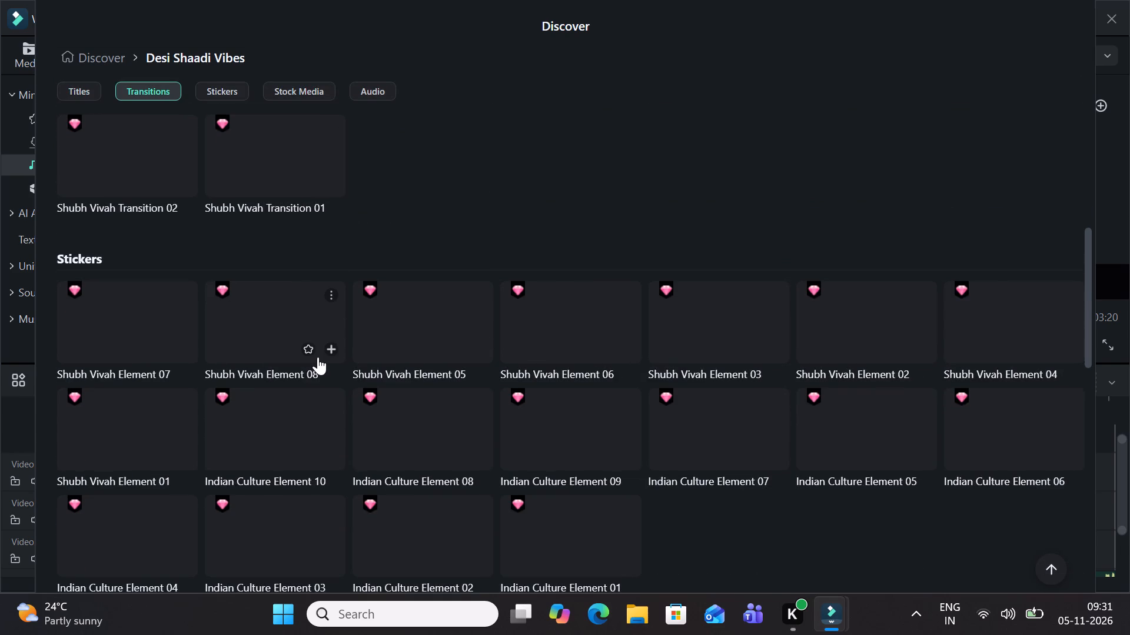
scroll(318, 357, down, 4)
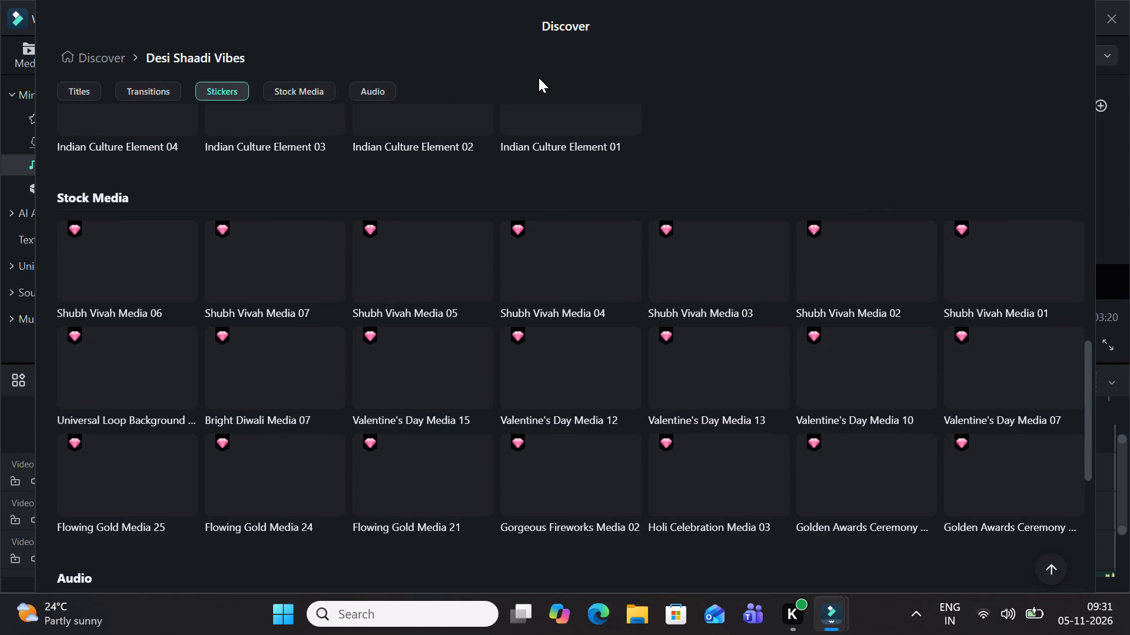
click(1107, 21)
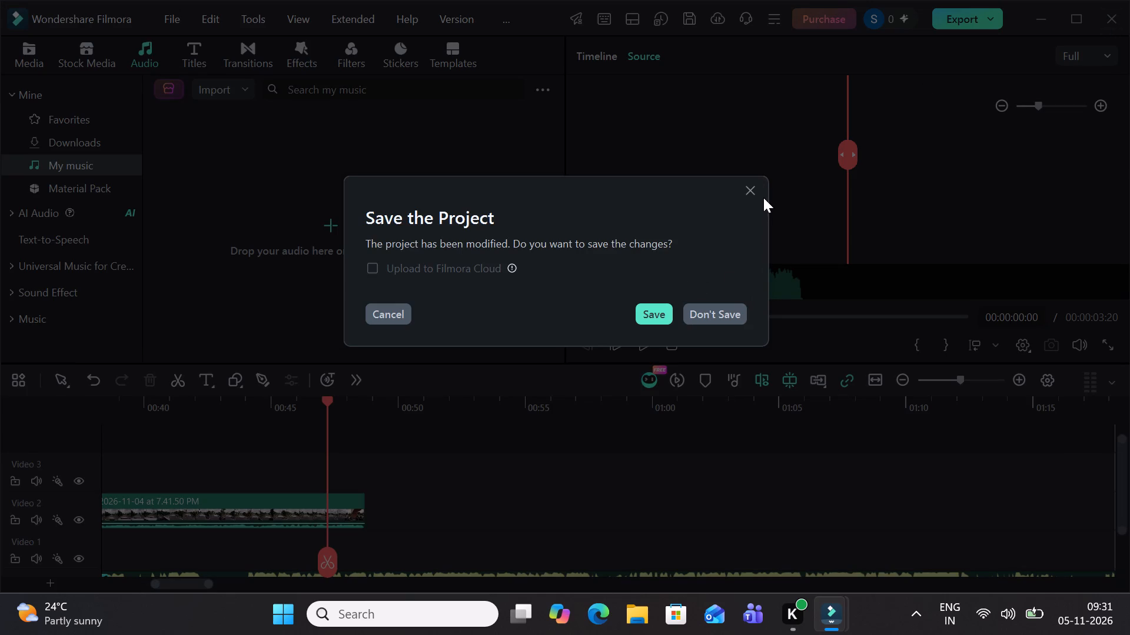
click(753, 187)
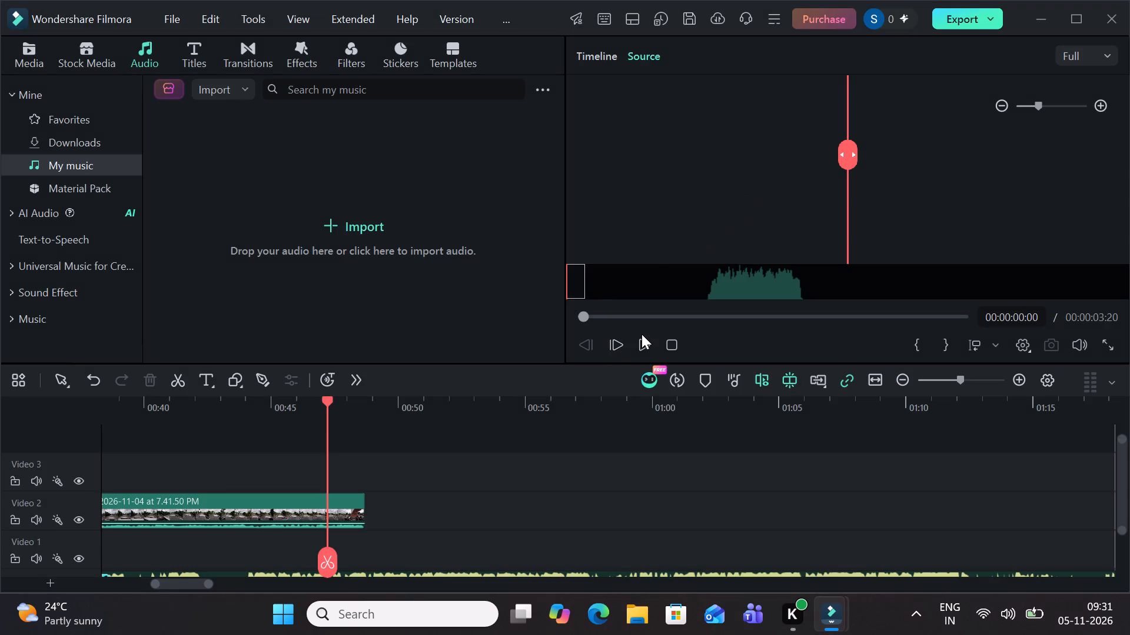
Play the Electricity 07 - SFX sound in the source preview.
click(647, 333)
click(640, 343)
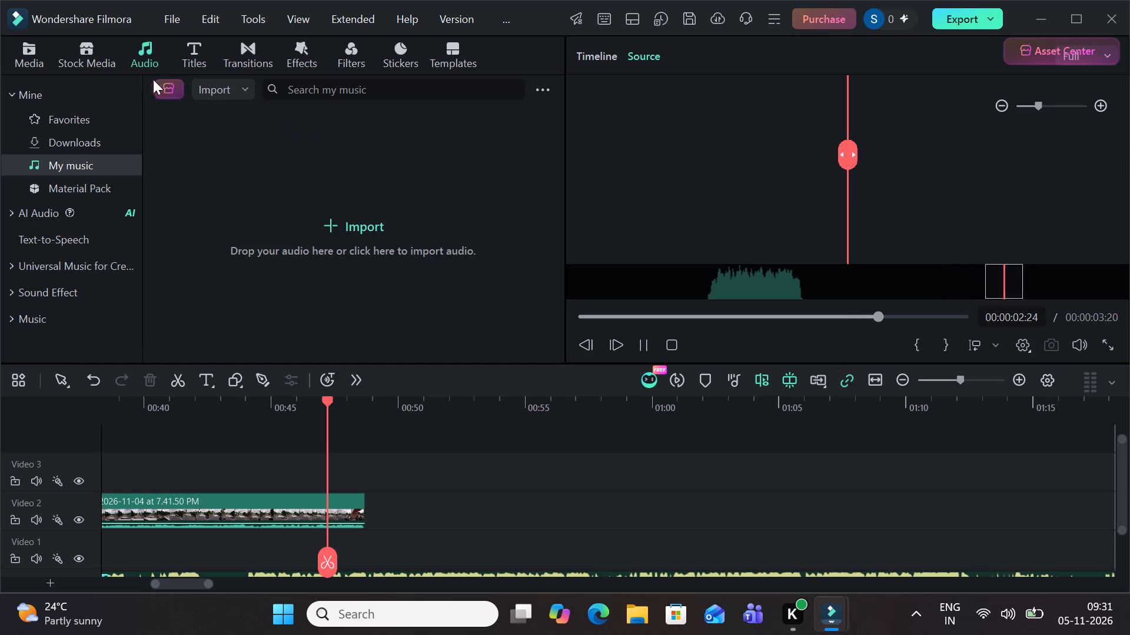
Check the Material Pack and Favorites audio folders for usable music.
click(95, 182)
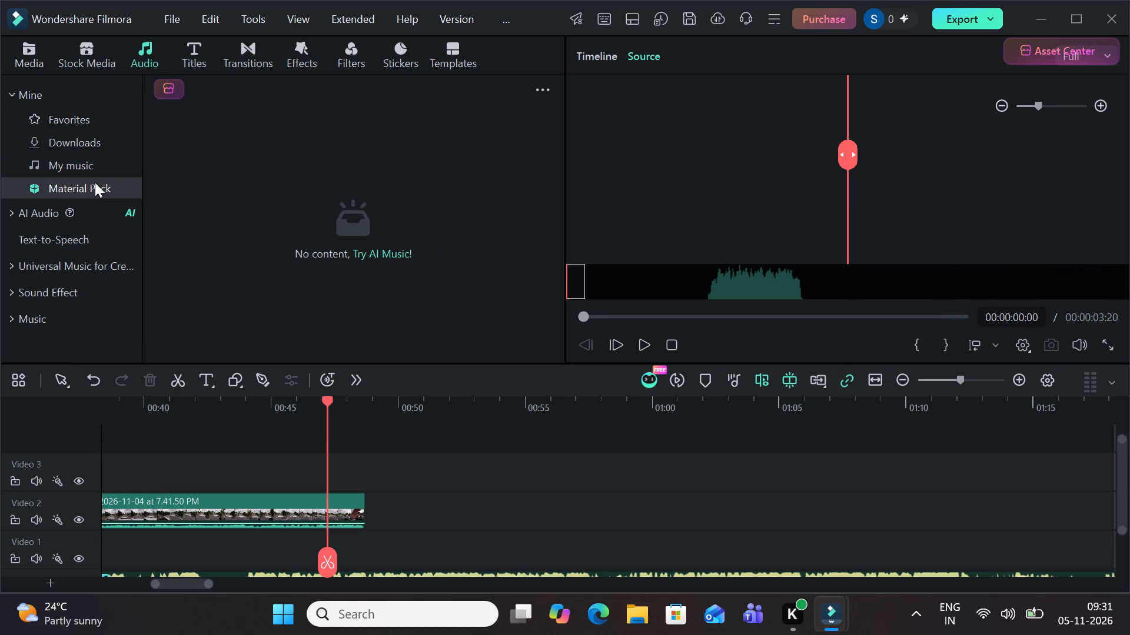
click(79, 124)
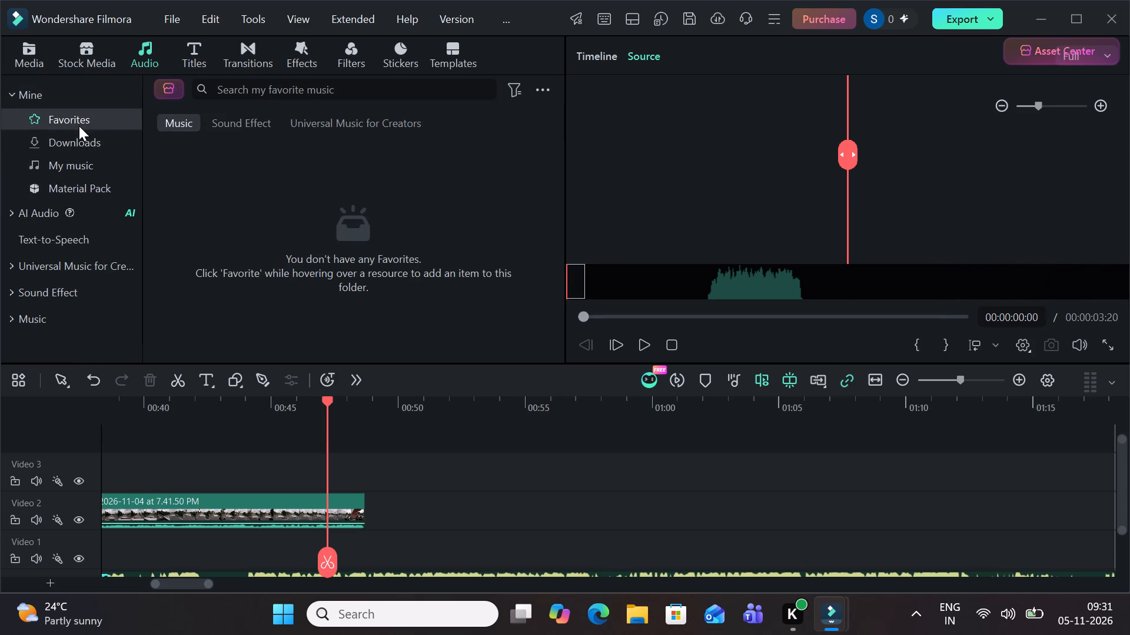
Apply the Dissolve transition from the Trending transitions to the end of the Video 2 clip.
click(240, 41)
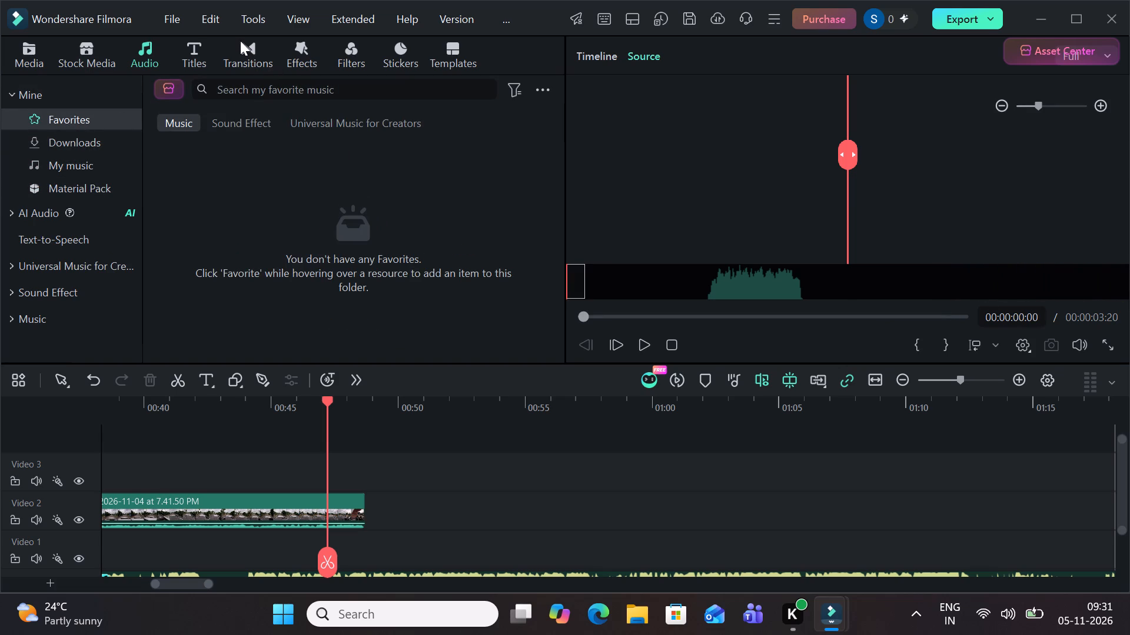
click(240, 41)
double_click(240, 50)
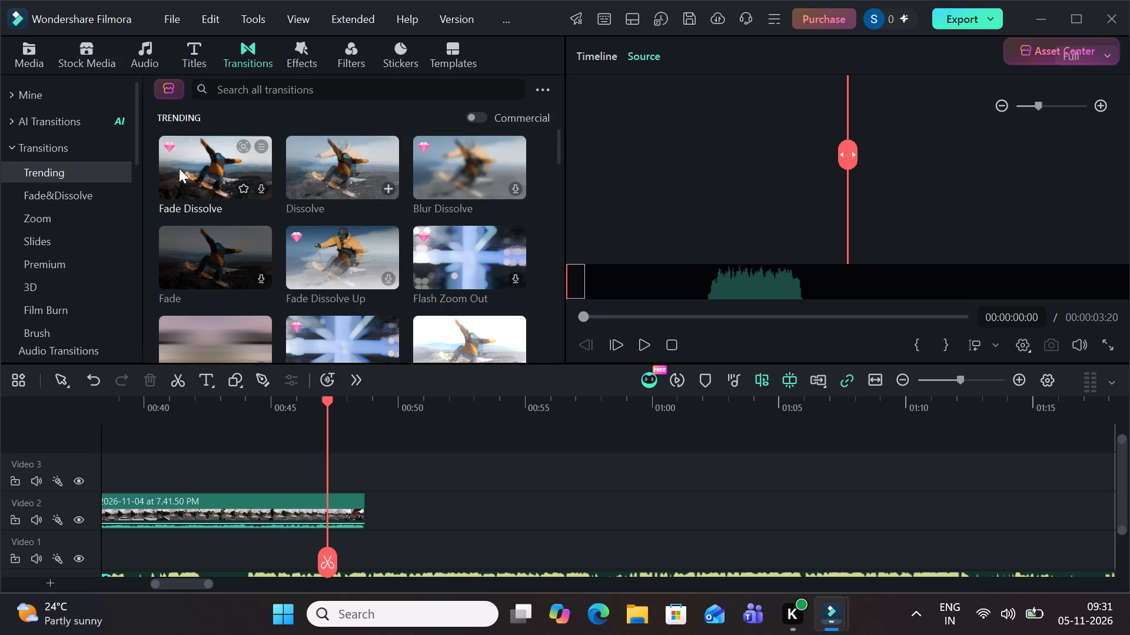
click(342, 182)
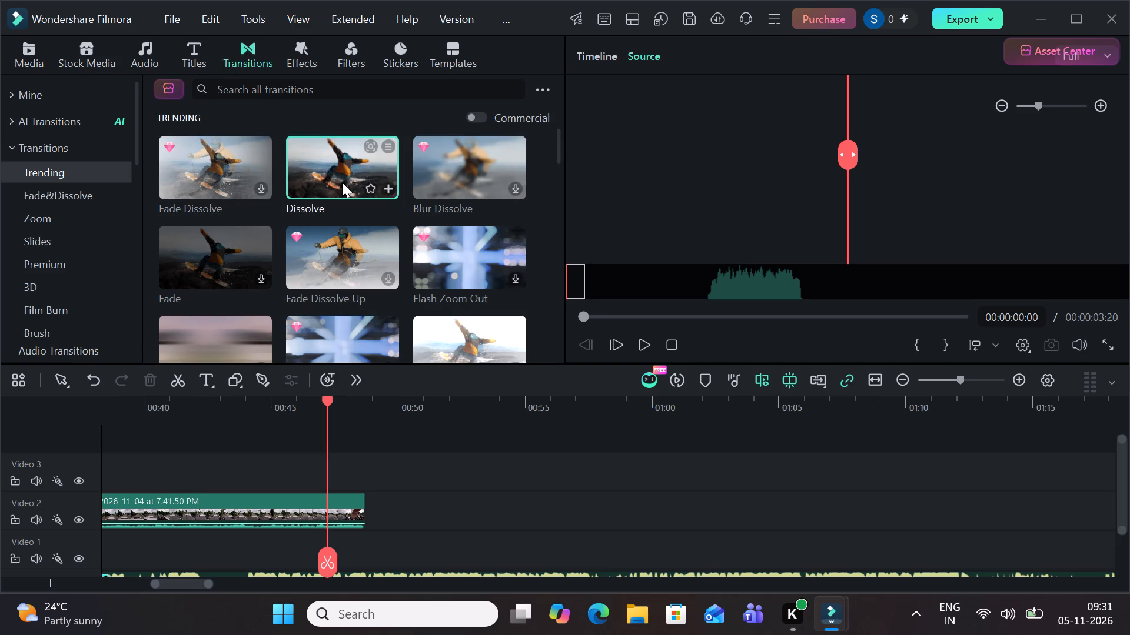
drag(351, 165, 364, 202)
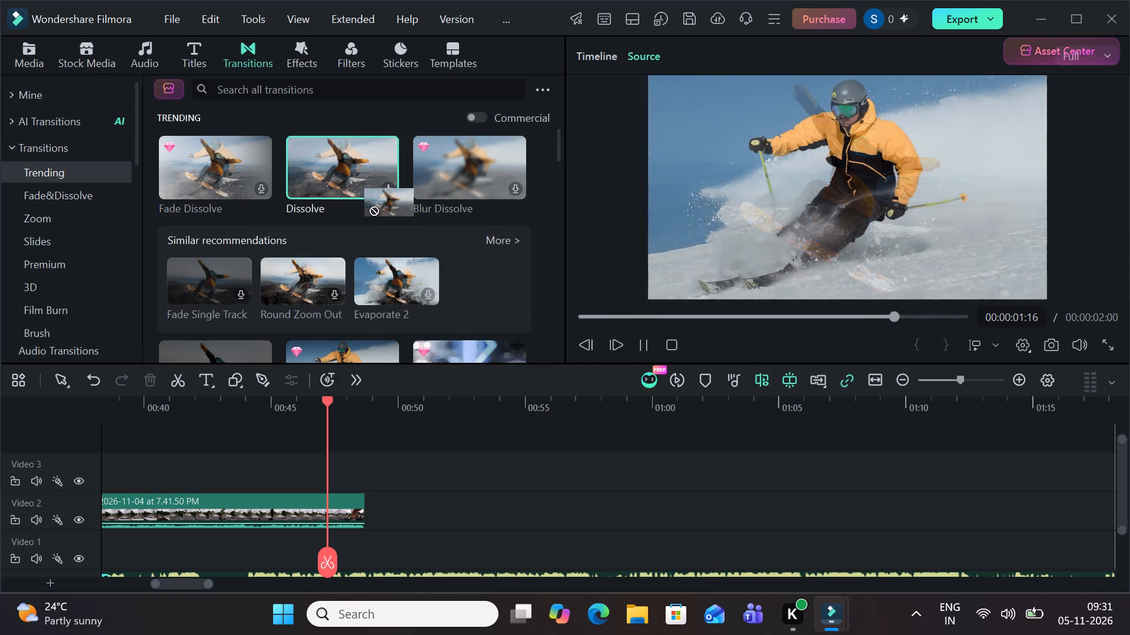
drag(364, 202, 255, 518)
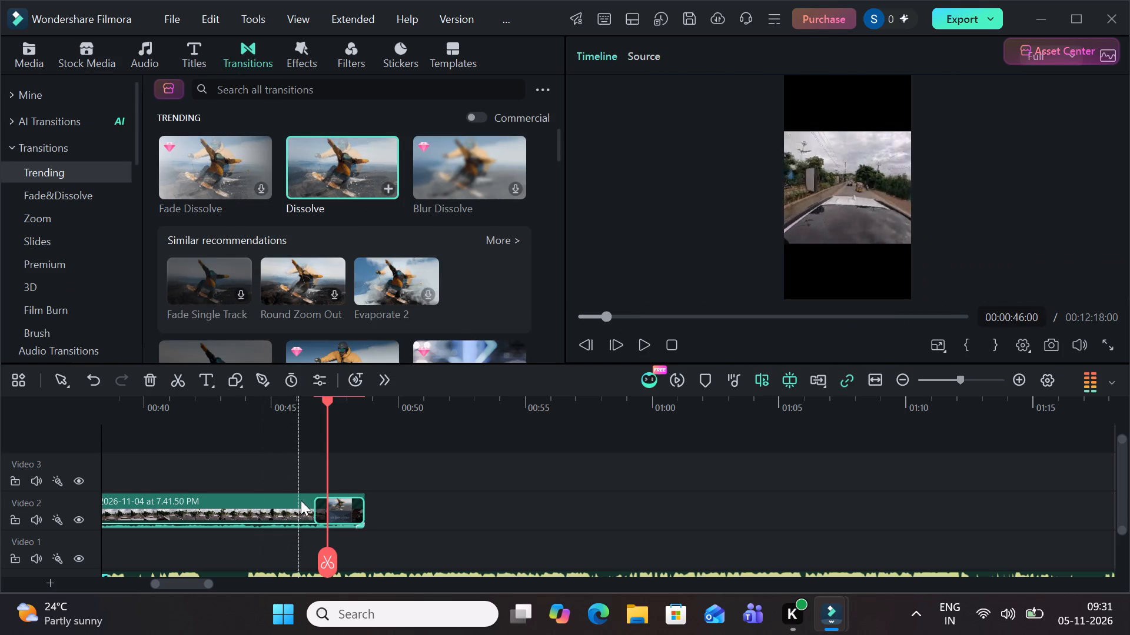
Play the timeline from about 00:42 to review the Dissolve transition at the end of the Video 2 clip.
drag(339, 561, 309, 556)
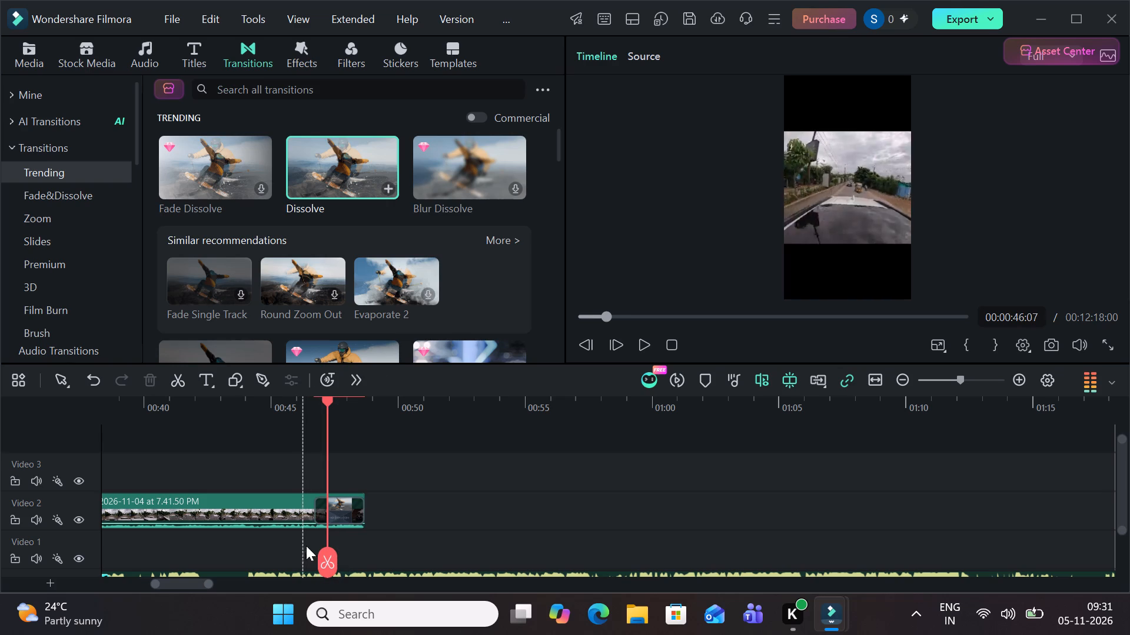
drag(318, 552, 197, 552)
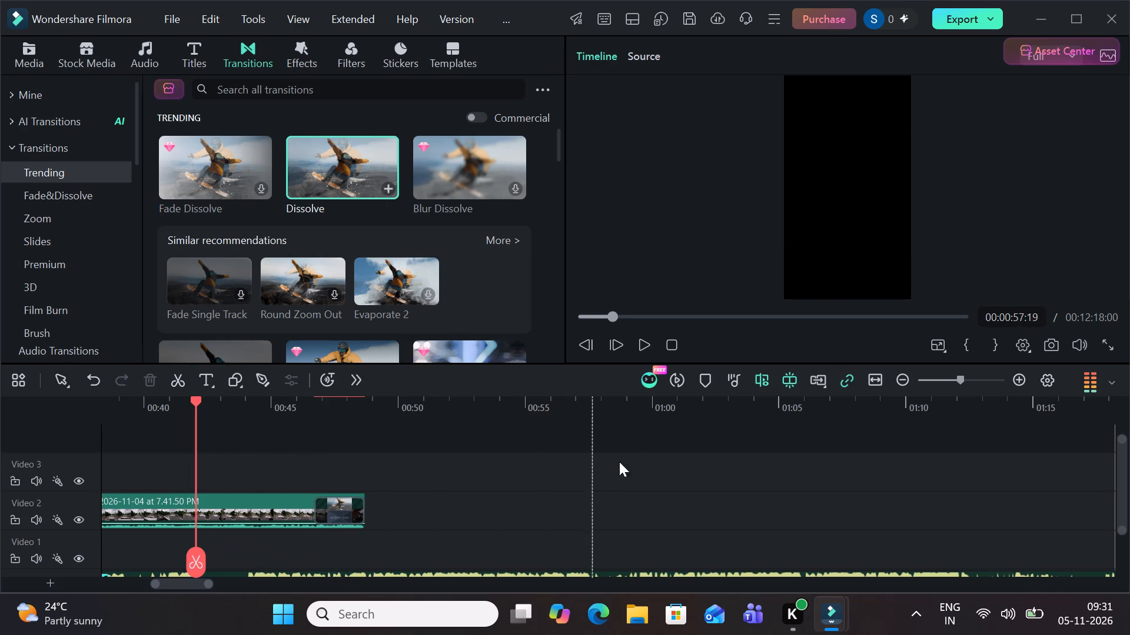
click(648, 339)
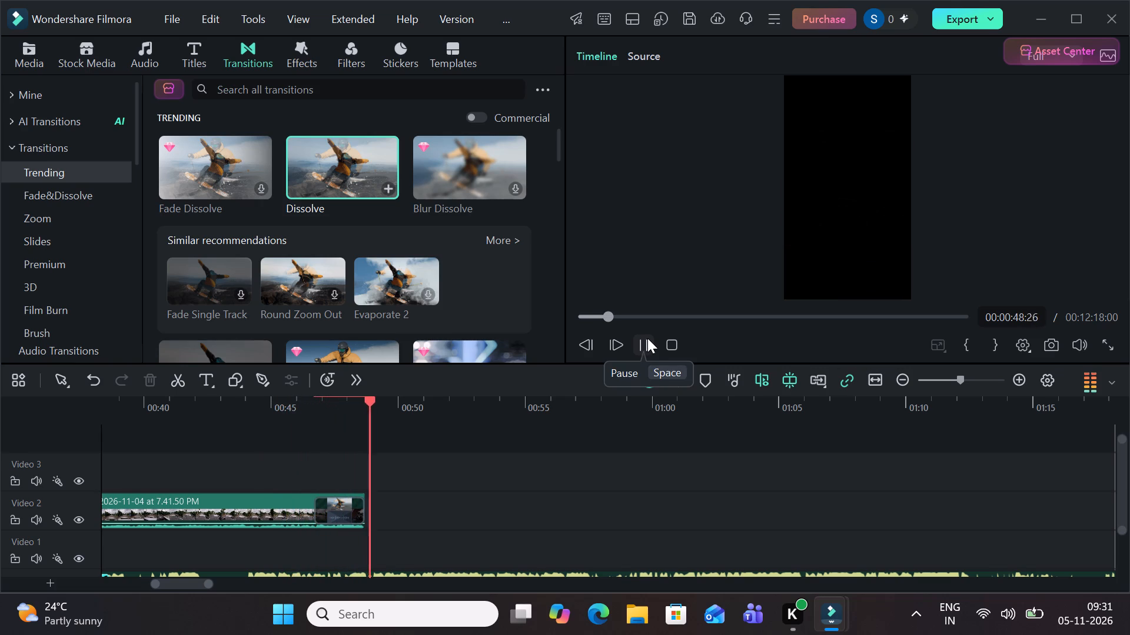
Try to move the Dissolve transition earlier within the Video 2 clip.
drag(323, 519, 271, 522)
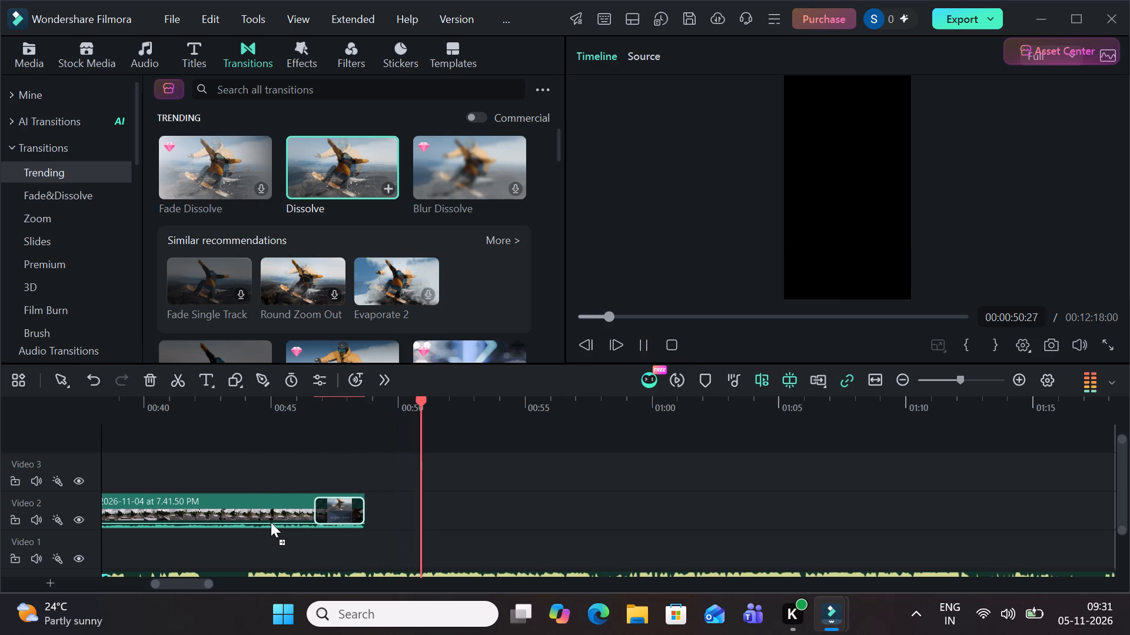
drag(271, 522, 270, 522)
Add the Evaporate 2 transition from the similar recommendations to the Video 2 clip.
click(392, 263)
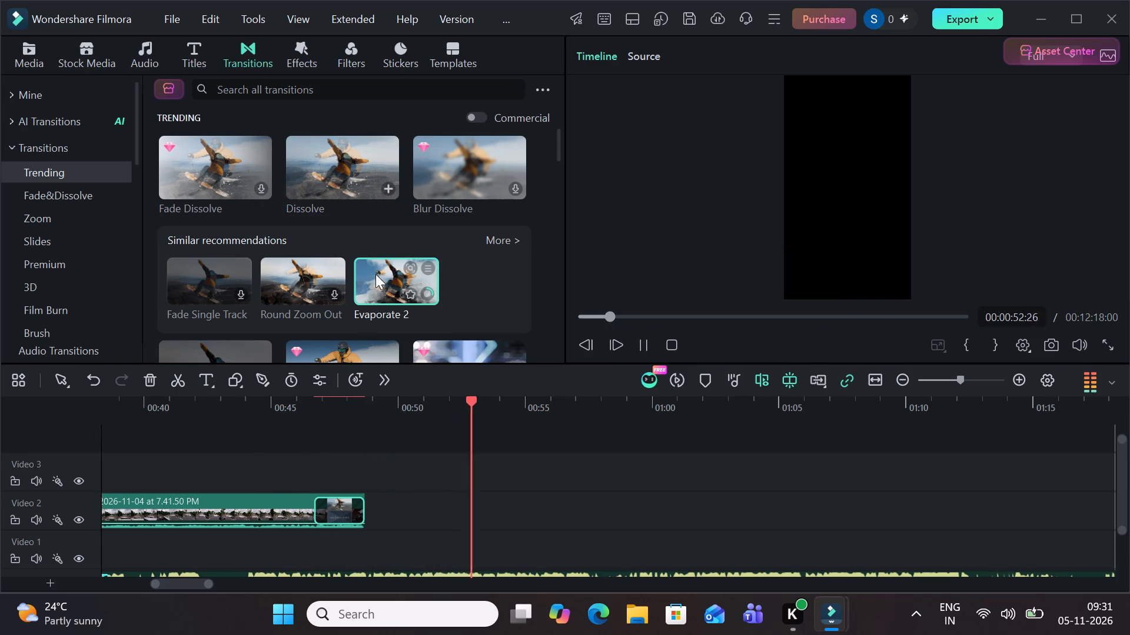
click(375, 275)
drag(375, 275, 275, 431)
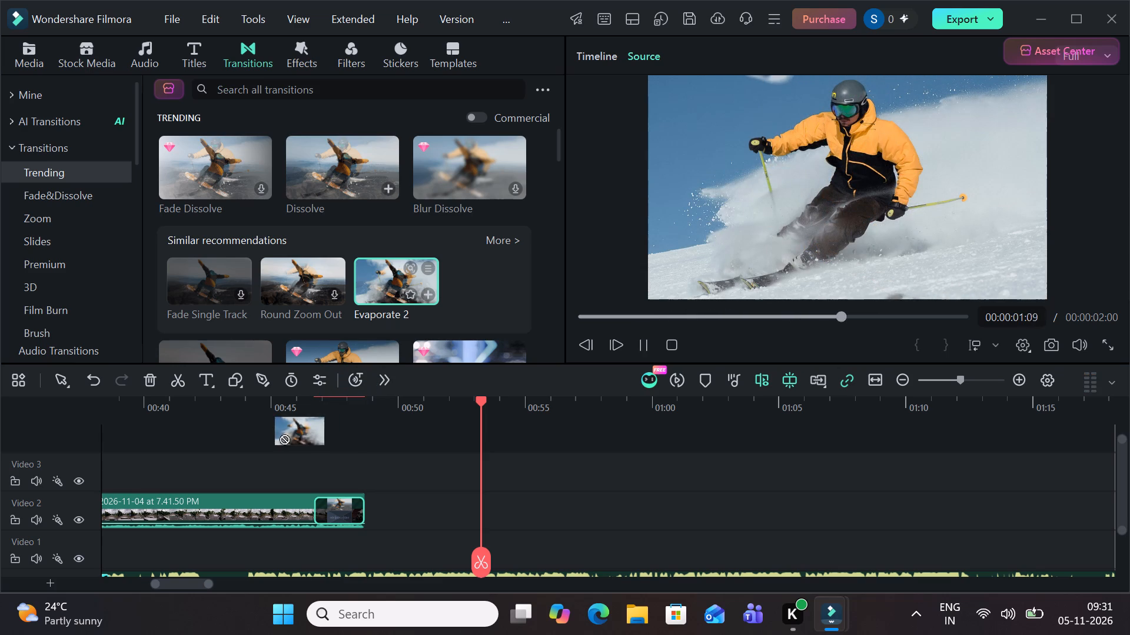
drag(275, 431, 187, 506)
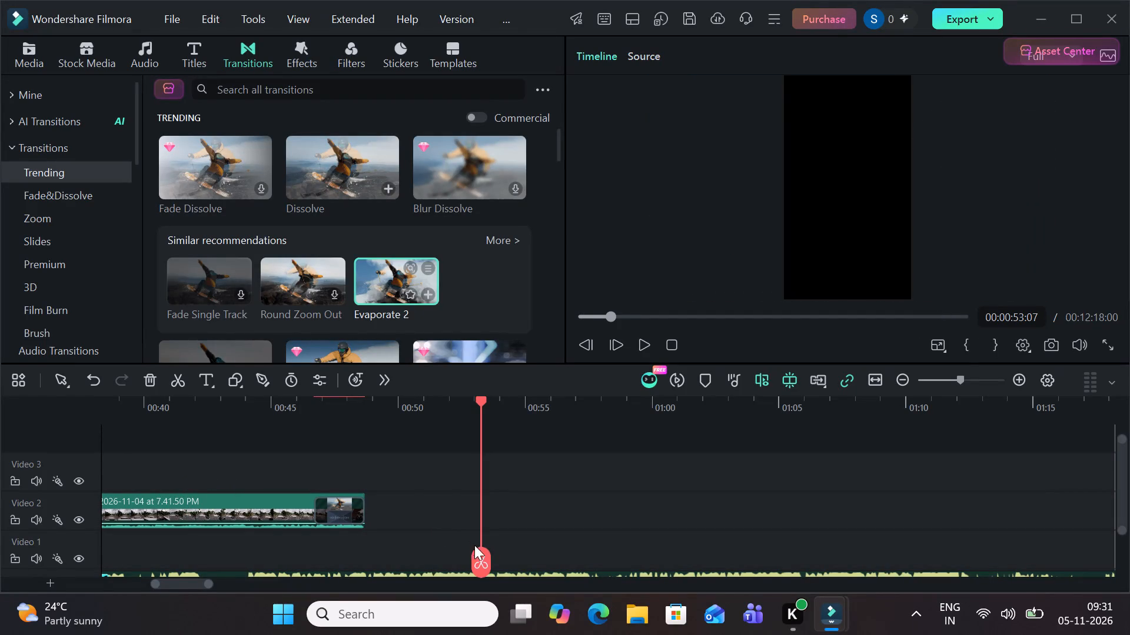
Play the timeline from about 00:39 through the end of the Video 2 clip.
drag(477, 549, 135, 502)
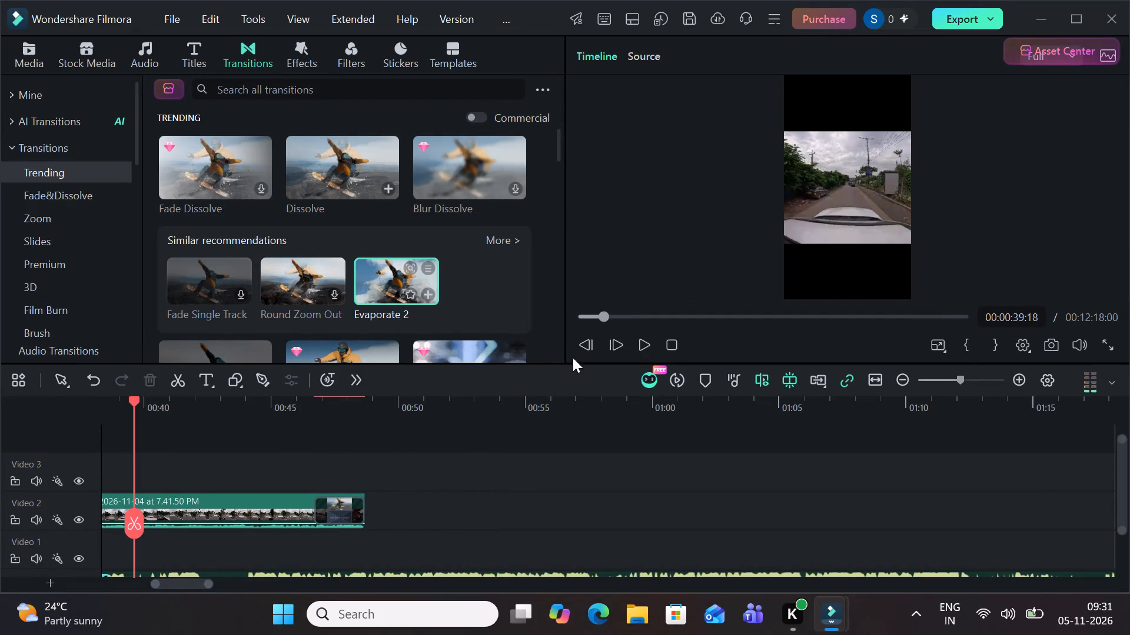
click(640, 340)
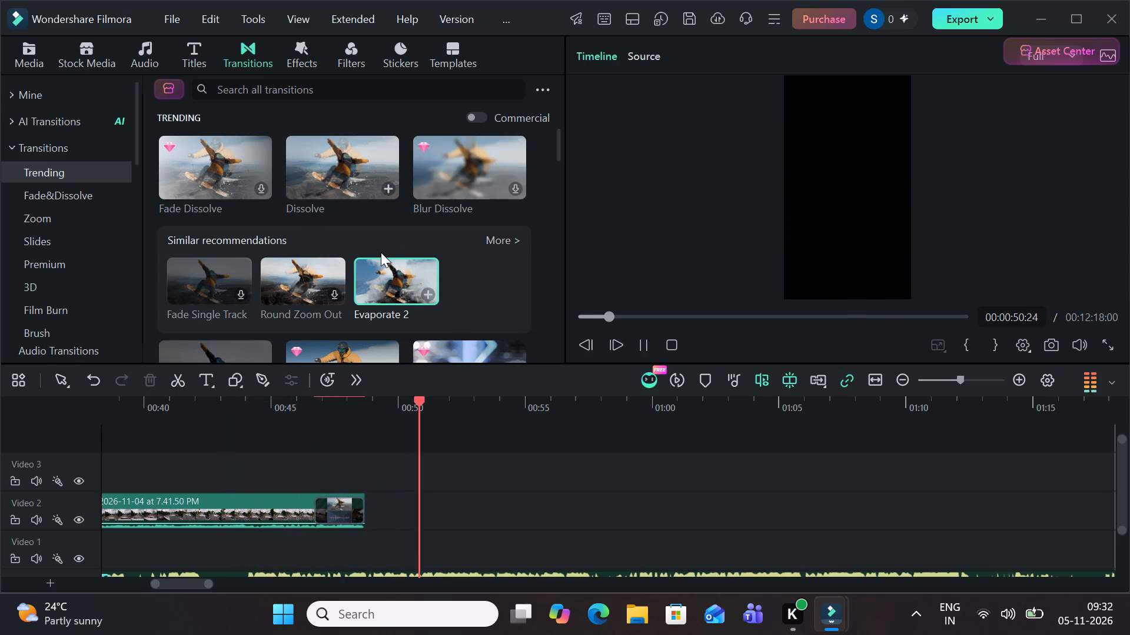
Apply the Film Burn Light 04 transition from the Trending transitions to the start of the Video 2 clip.
scroll(381, 252, down, 3)
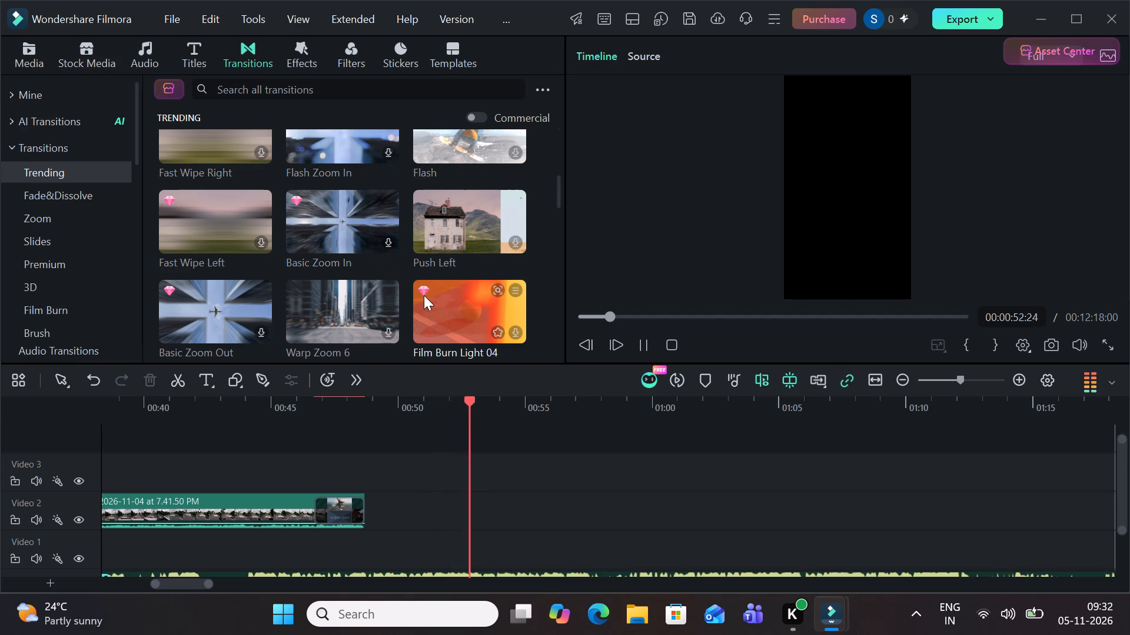
click(428, 295)
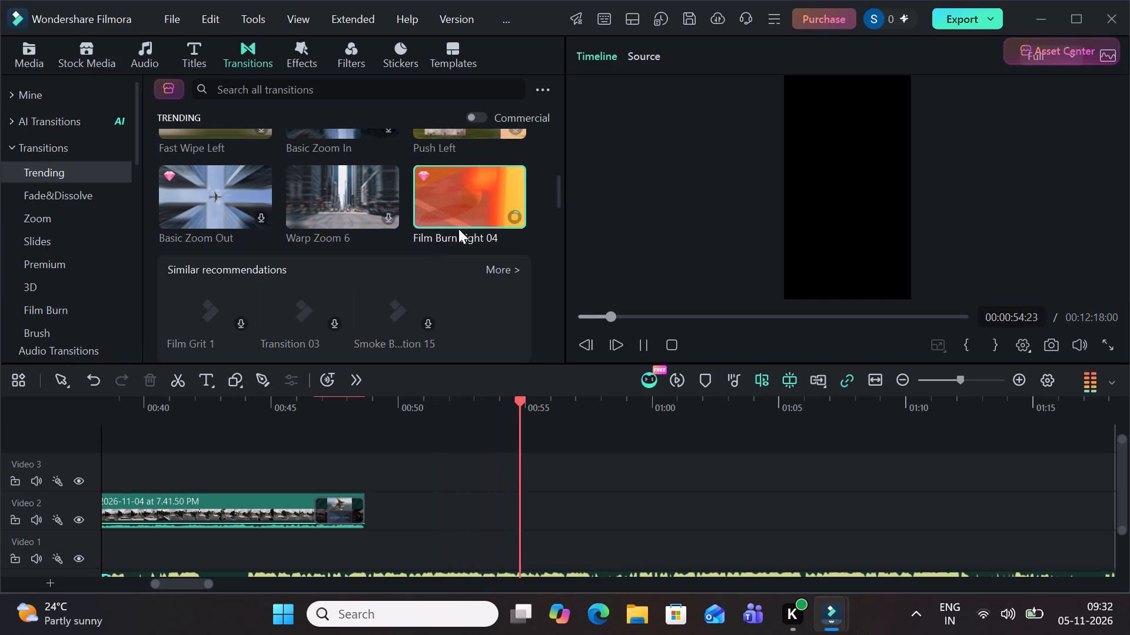
click(463, 221)
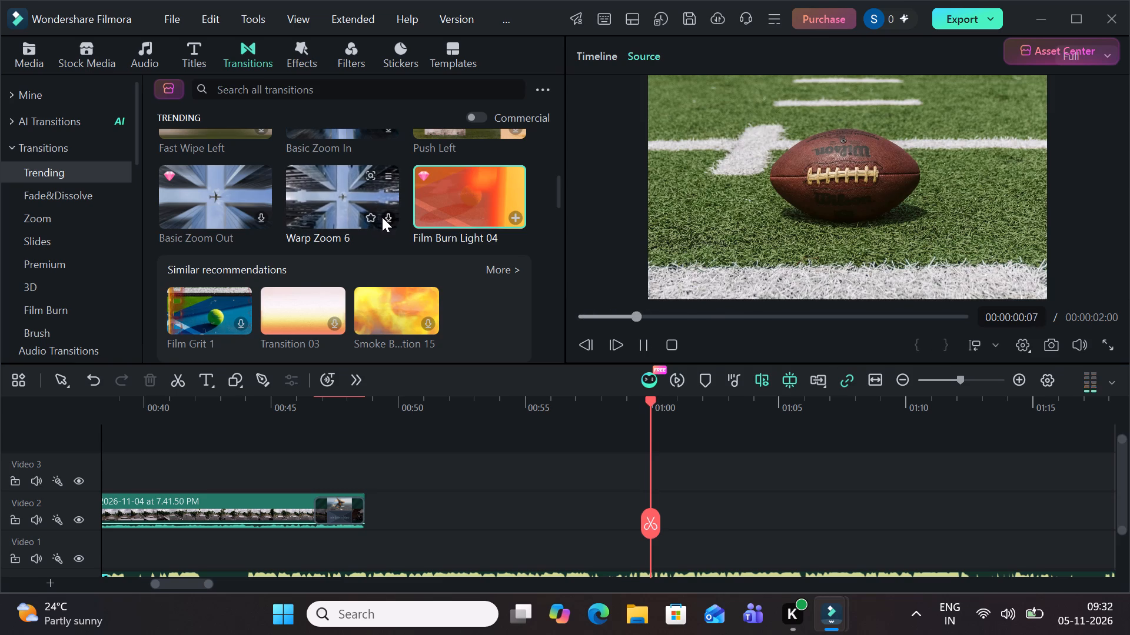
drag(417, 192, 426, 233)
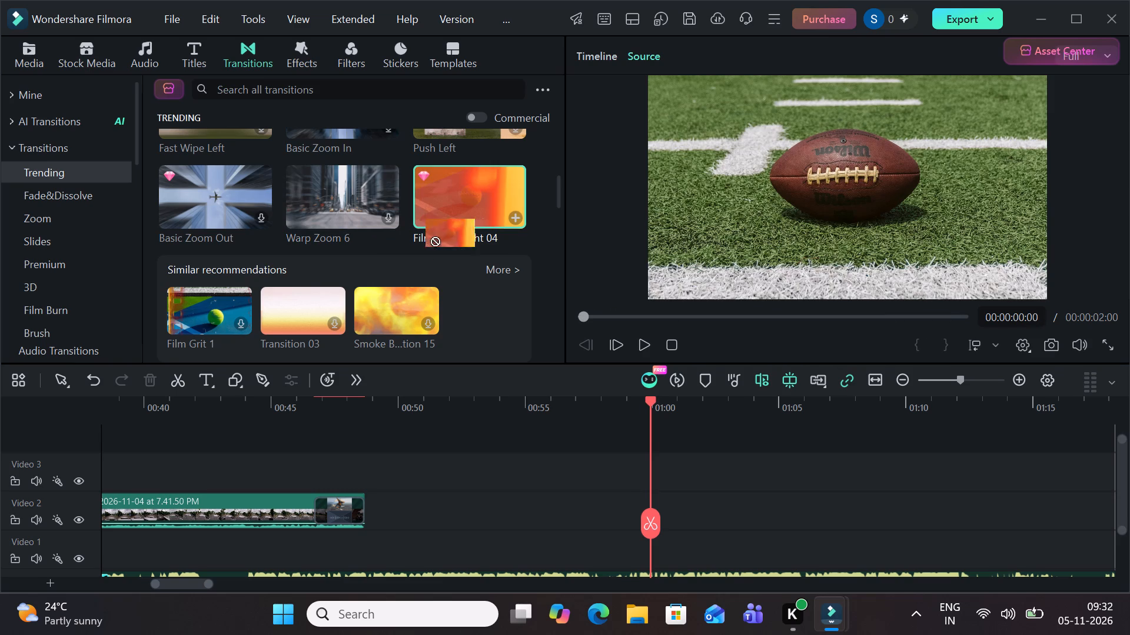
drag(426, 233, 182, 516)
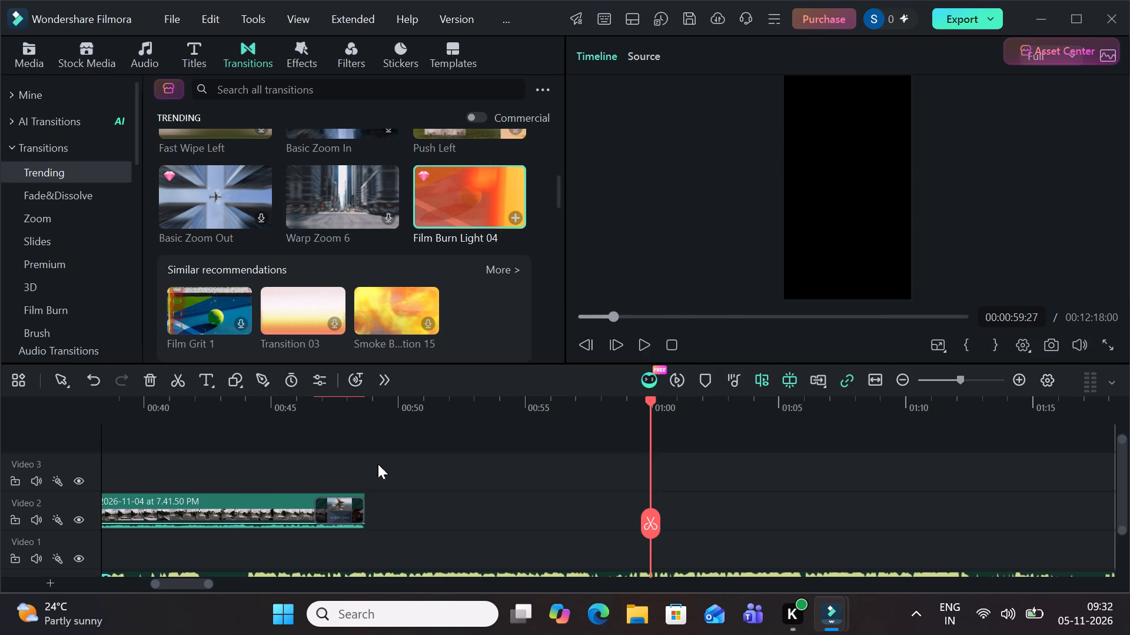
Replace the transition at the end of the Video 2 clip with Warp Zoom 6.
click(350, 197)
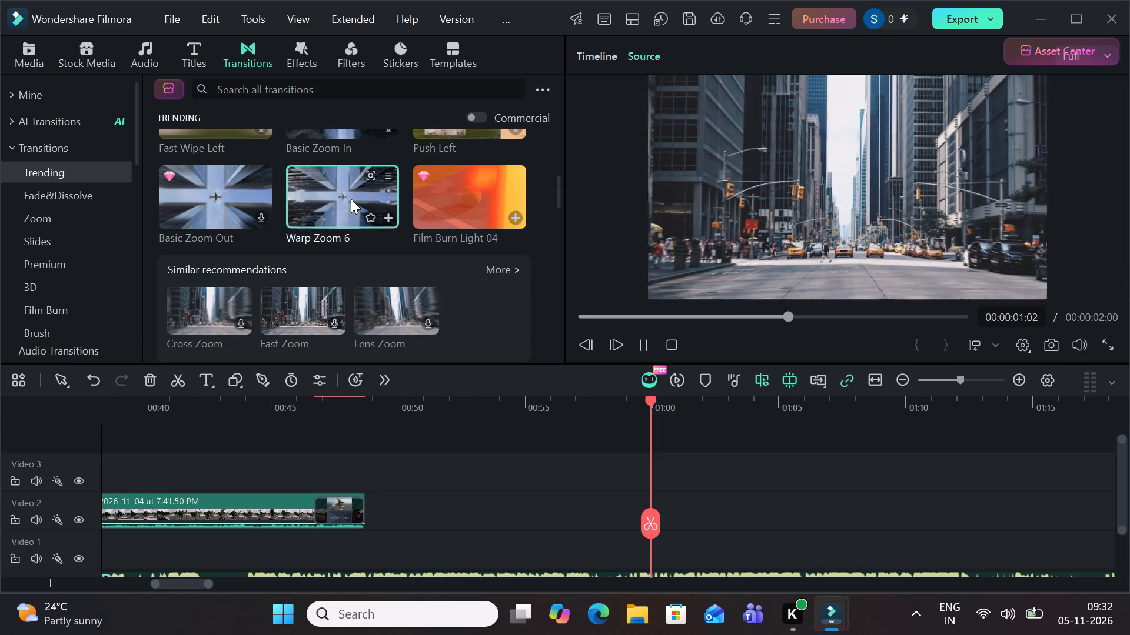
drag(351, 199, 203, 501)
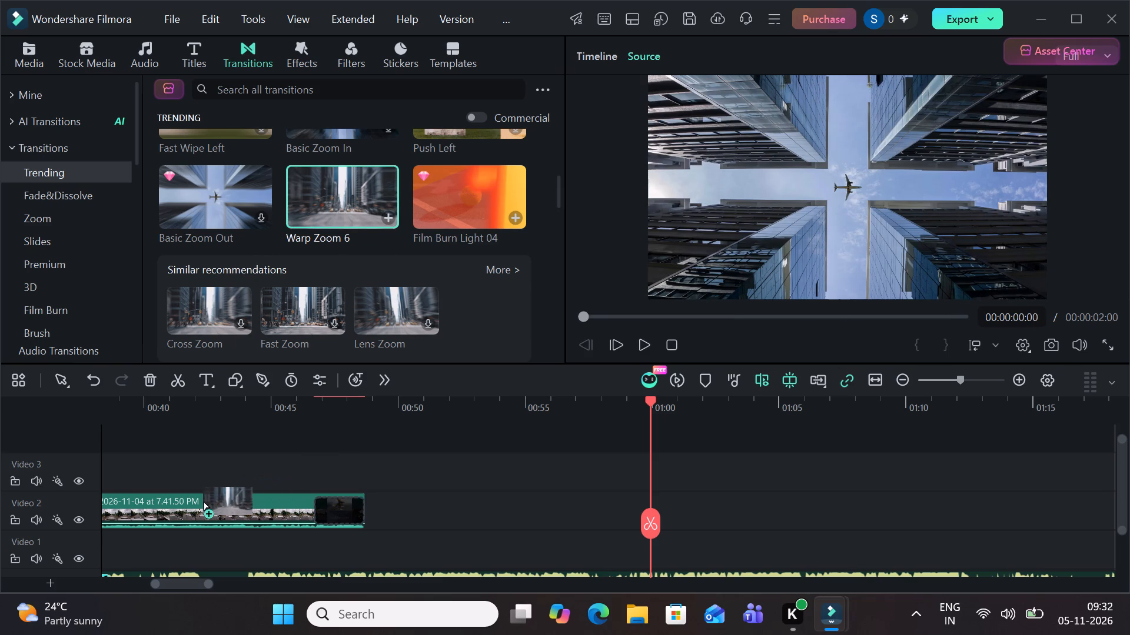
drag(203, 501, 217, 523)
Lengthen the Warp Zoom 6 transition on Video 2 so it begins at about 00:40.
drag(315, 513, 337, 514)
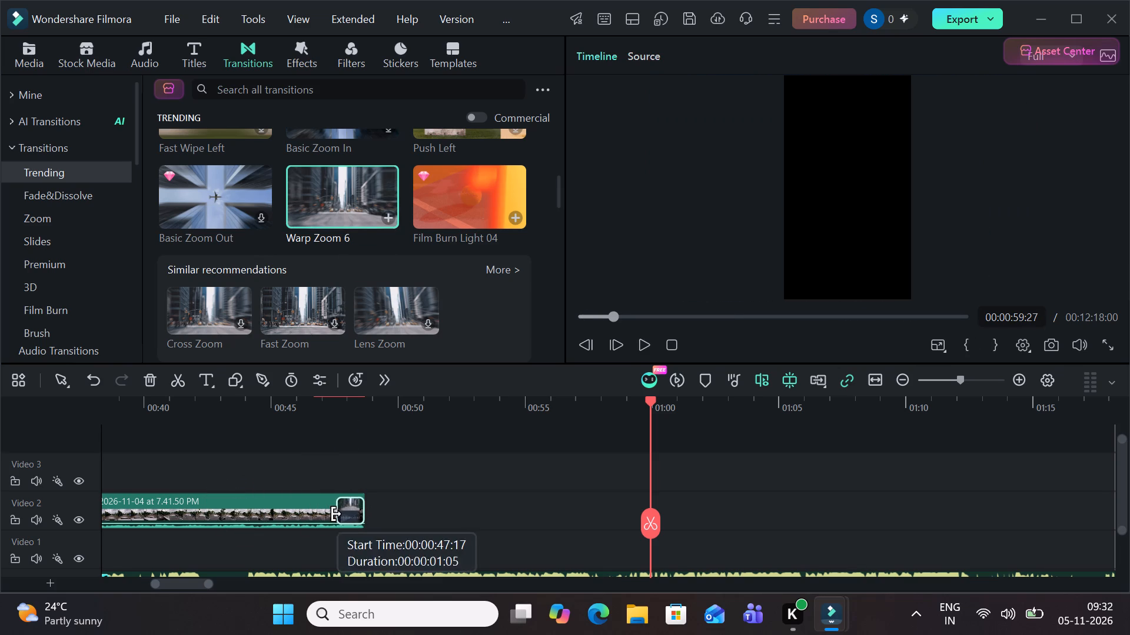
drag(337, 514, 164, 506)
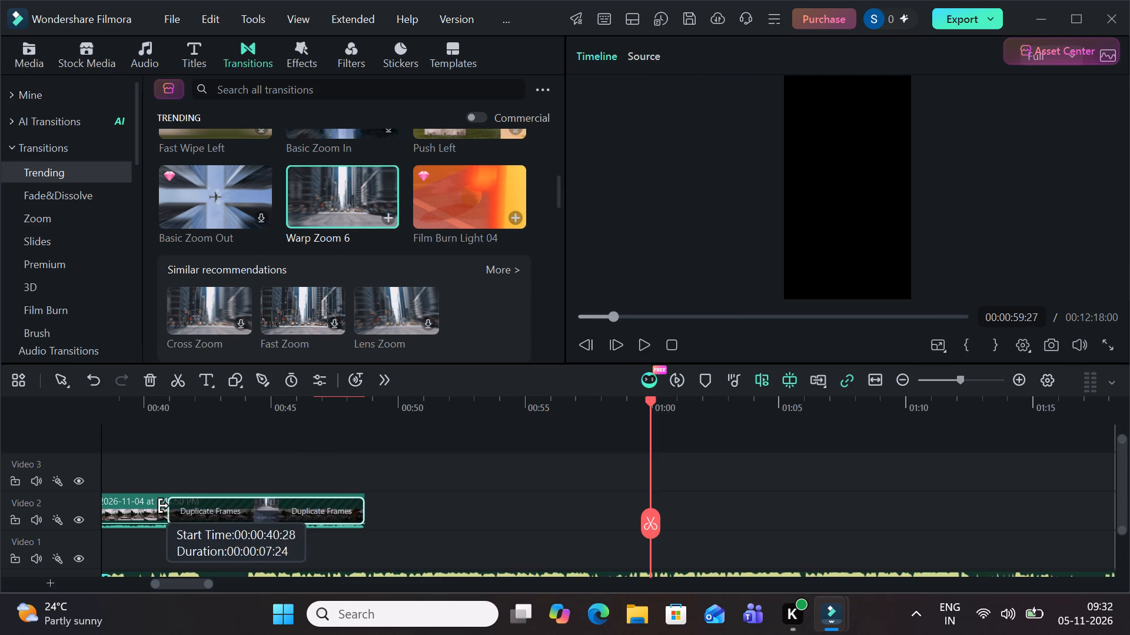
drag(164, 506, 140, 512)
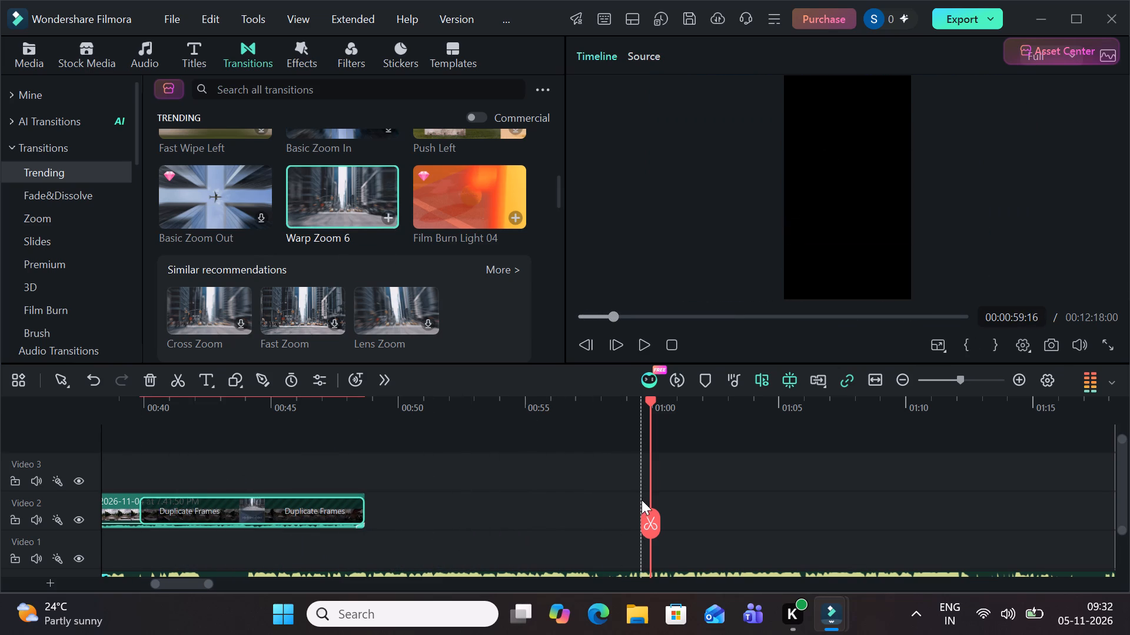
Play the timeline from about 00:33 to review both transitions on the Video 2 clip.
drag(644, 504, 646, 538)
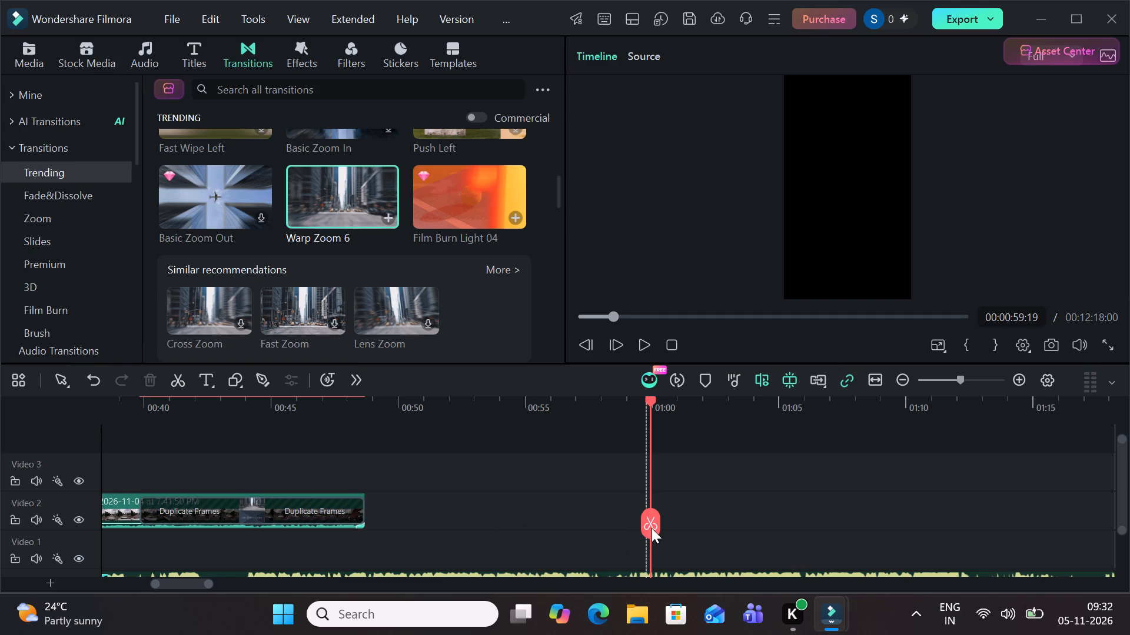
drag(652, 527, 109, 504)
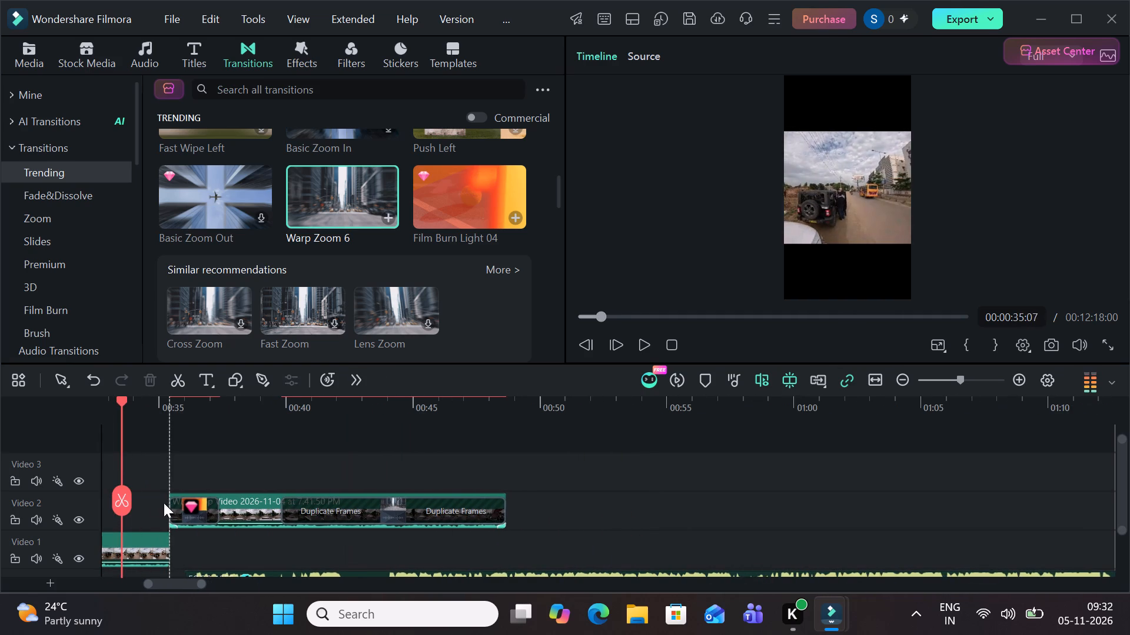
click(649, 349)
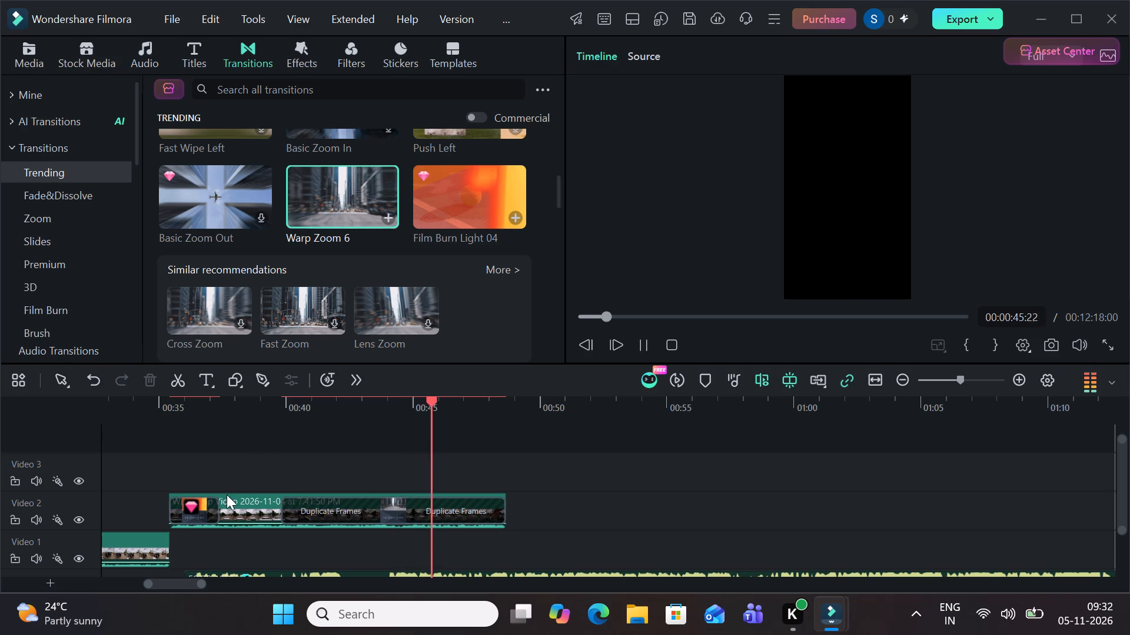
Shorten the Warp Zoom 6 transition at the end of the Video 2 clip to about half a second.
drag(286, 500, 328, 509)
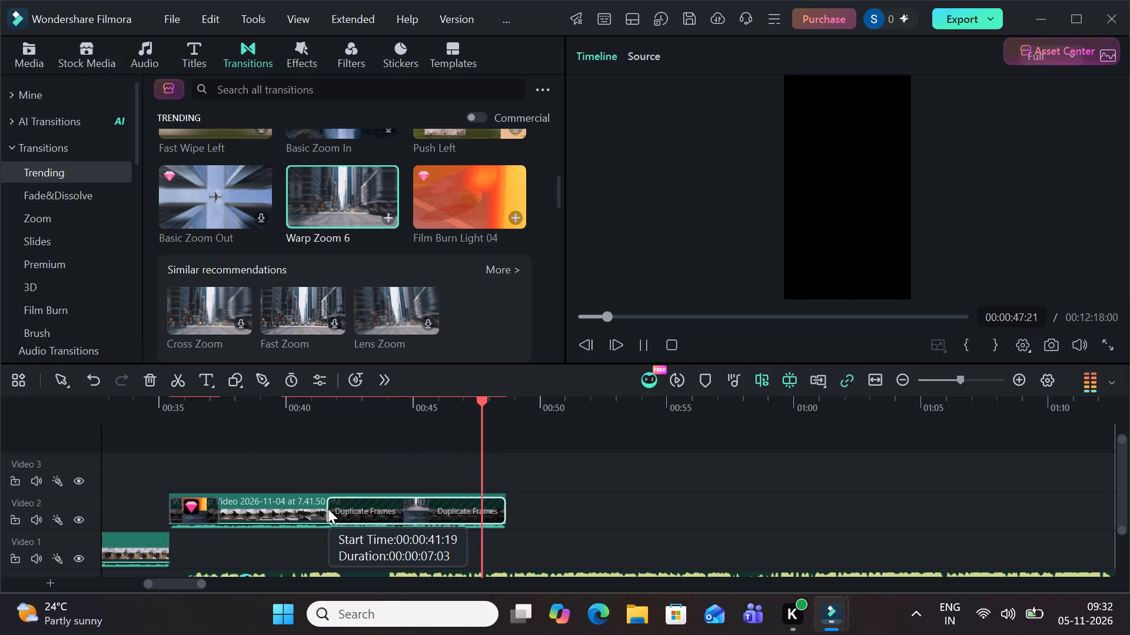
drag(328, 509, 456, 490)
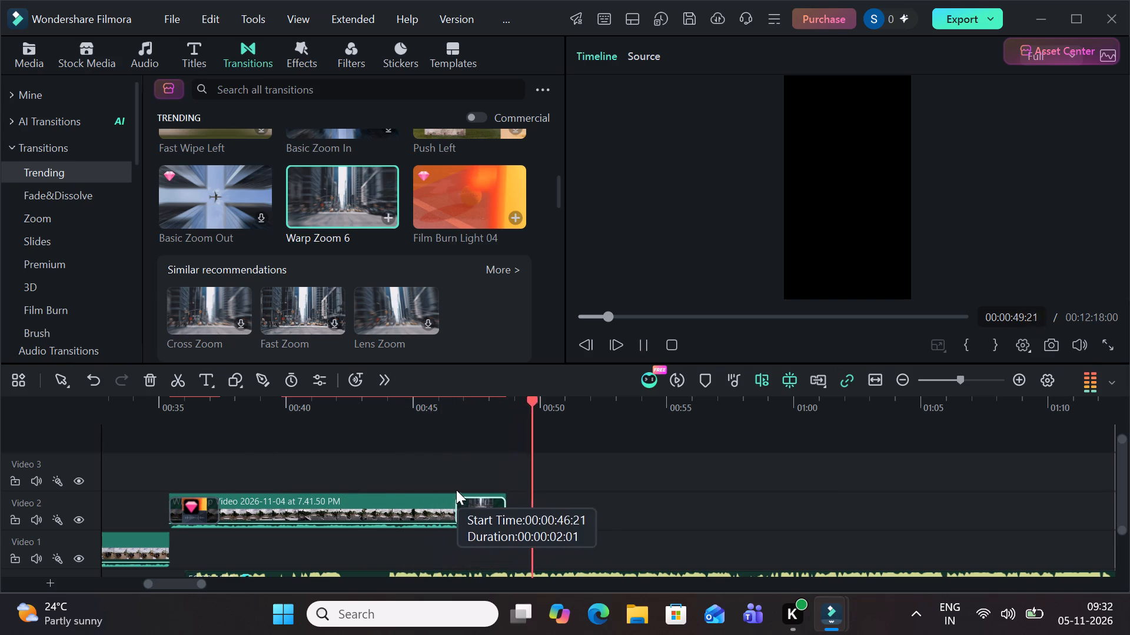
drag(456, 490, 491, 489)
Move the Video 2 clip about half a second earlier so it starts at about 00:35.
click(477, 492)
drag(489, 510, 470, 510)
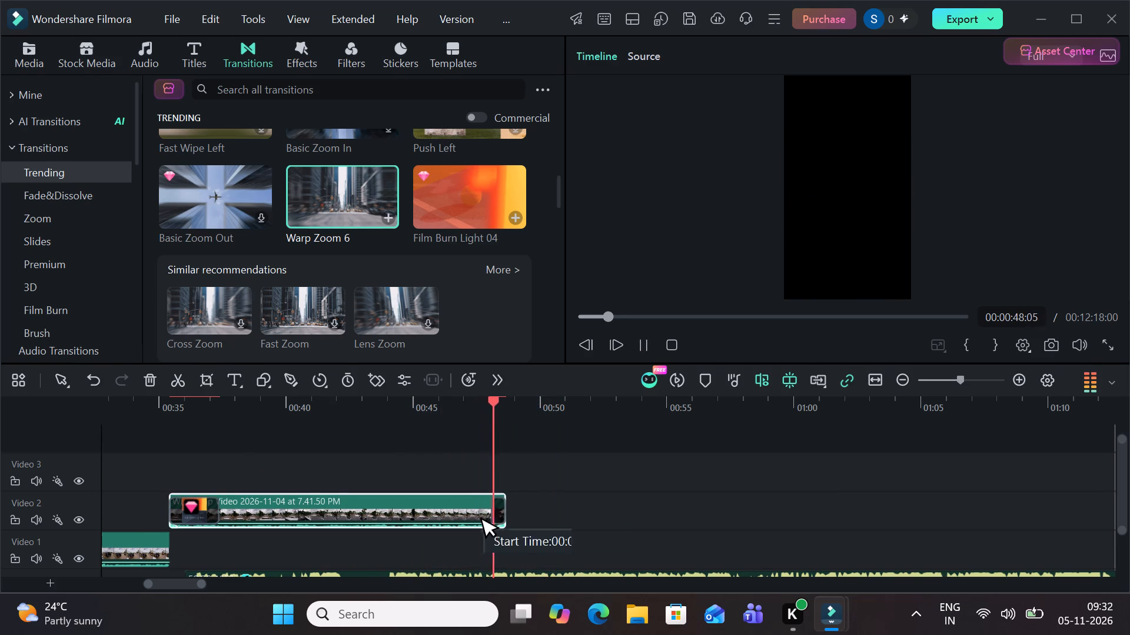
drag(470, 510, 472, 510)
Play the timeline from about 00:44 to review the shortened transition at the end of the Video 2 clip.
drag(517, 470, 433, 462)
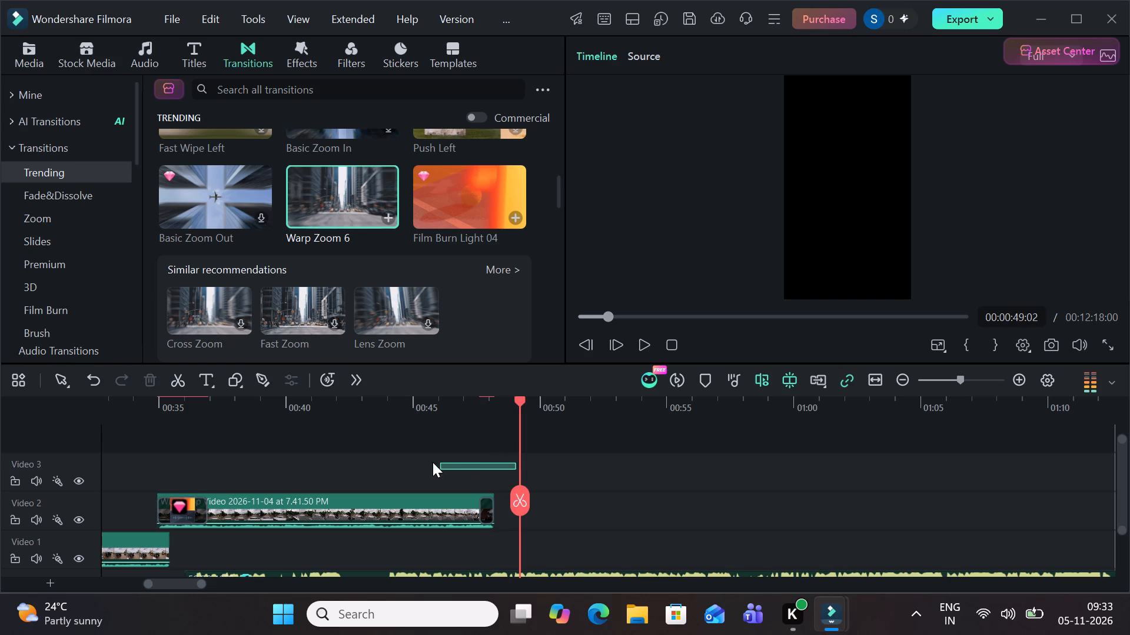
drag(433, 462, 482, 484)
drag(516, 499, 386, 502)
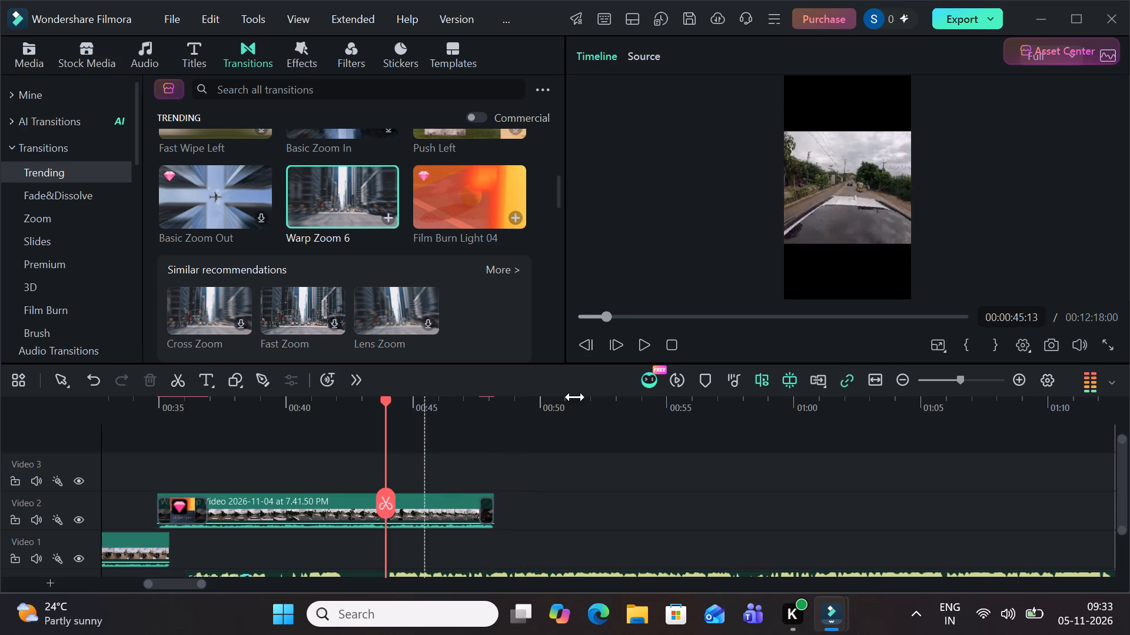
click(637, 343)
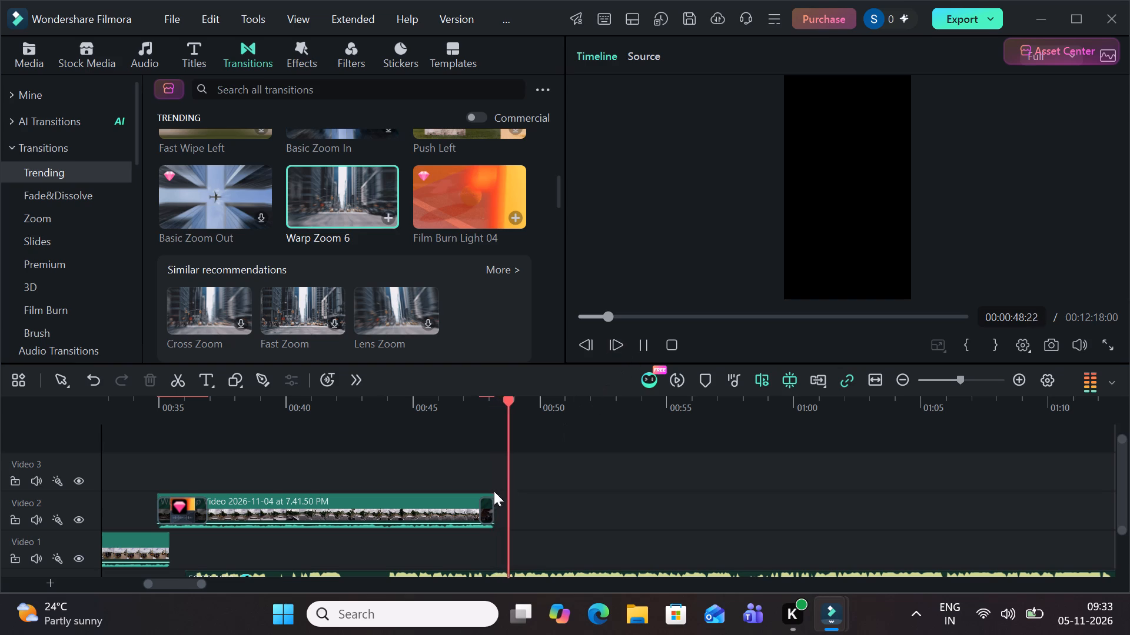
Lengthen the Warp Zoom 6 transition at the end of the Video 2 clip to about 1.8 seconds.
drag(480, 503, 448, 520)
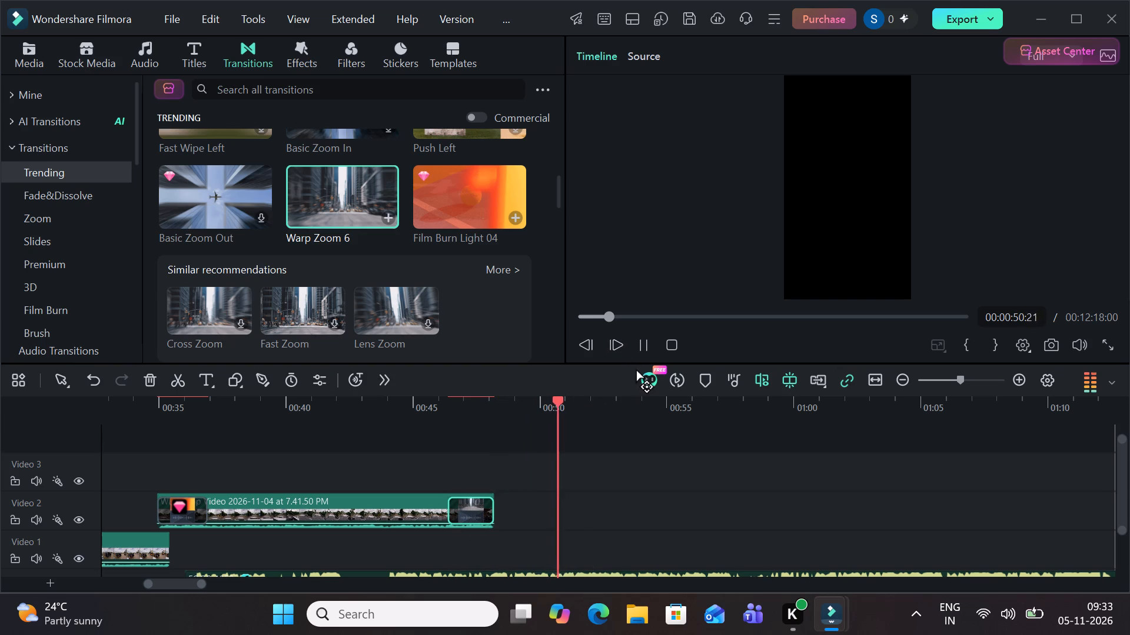
drag(569, 410, 397, 460)
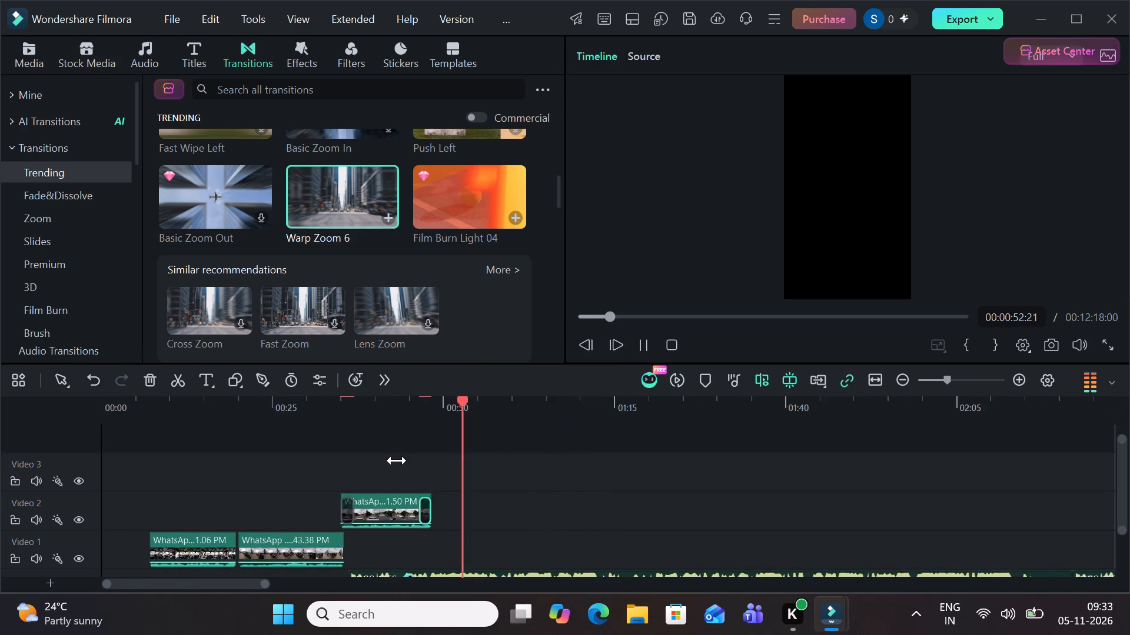
drag(397, 460, 544, 457)
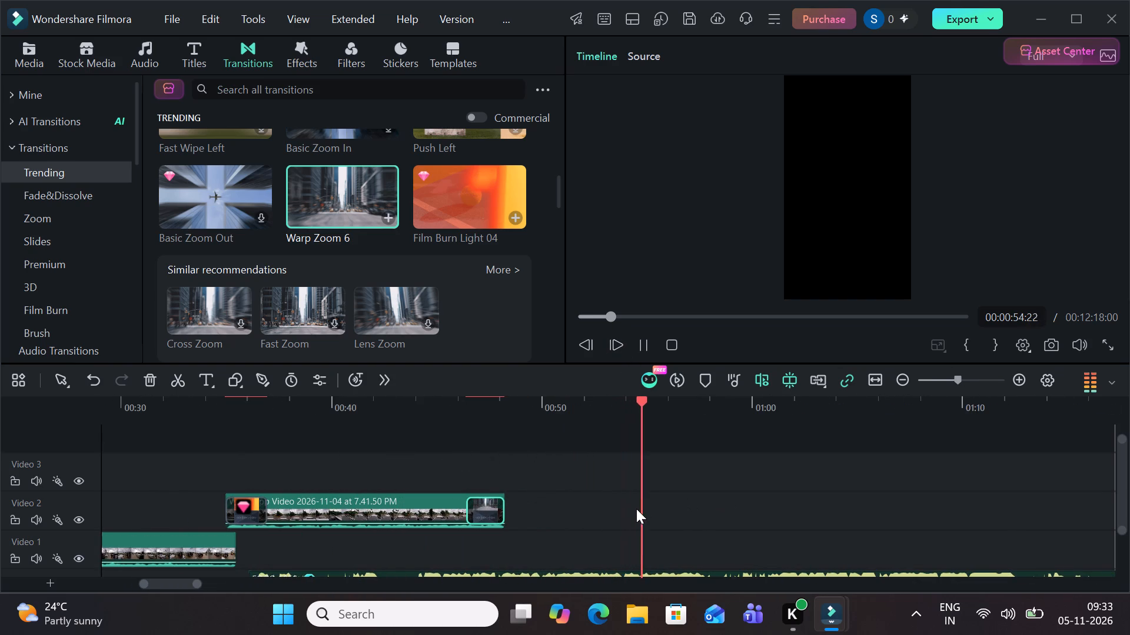
click(654, 509)
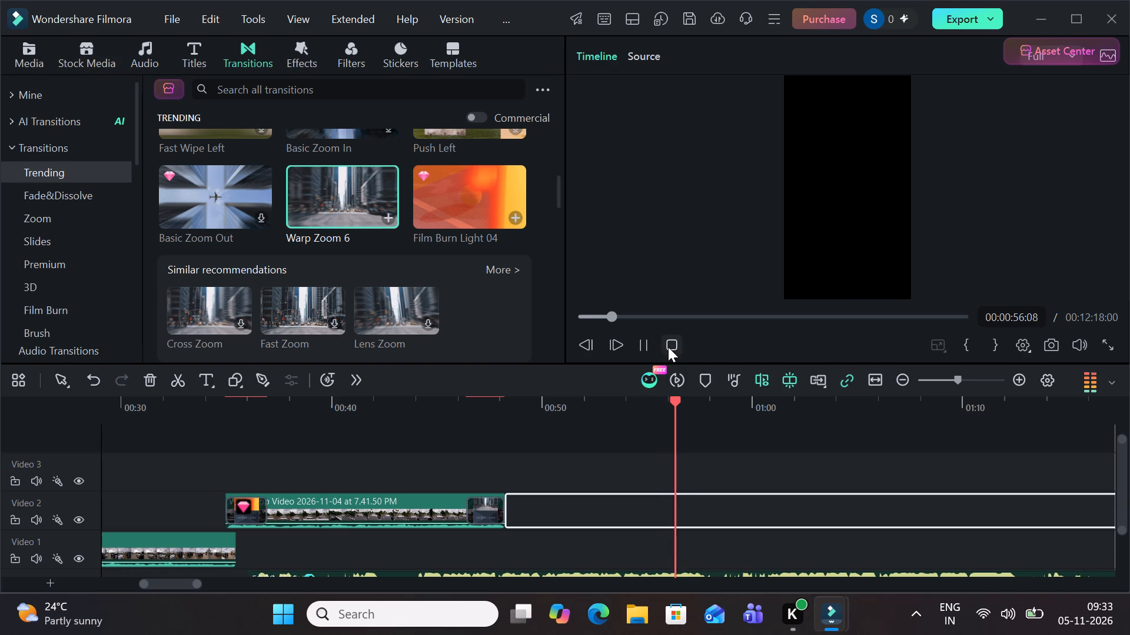
Play the timeline from about 00:13 to review the clips leading into the Video 2 clip.
click(643, 342)
drag(687, 499, 334, 470)
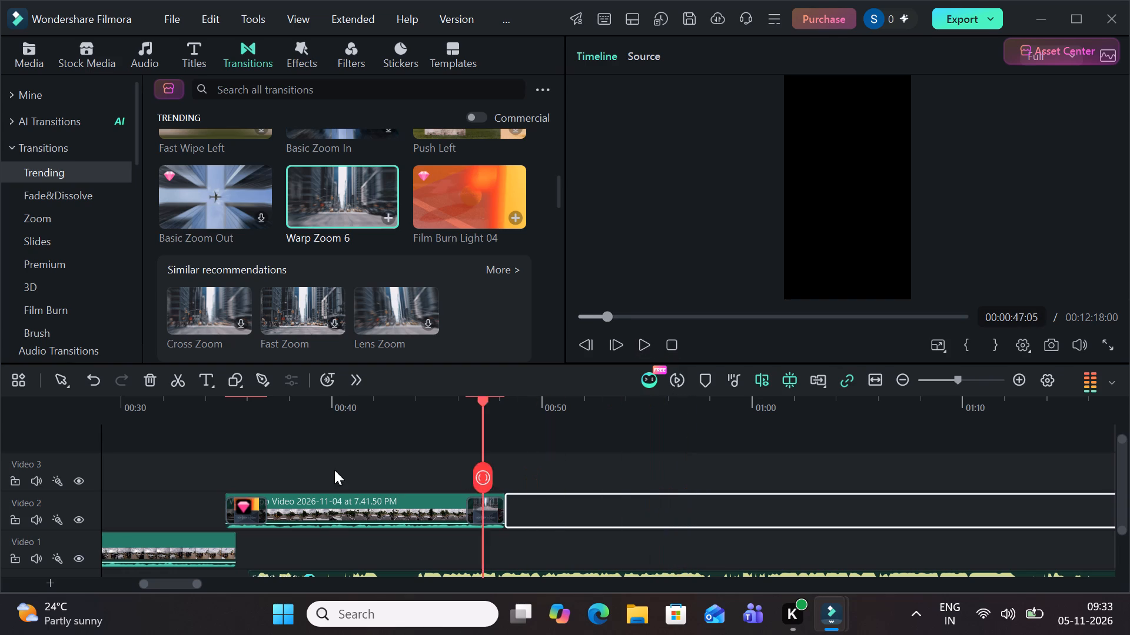
drag(334, 470, 88, 559)
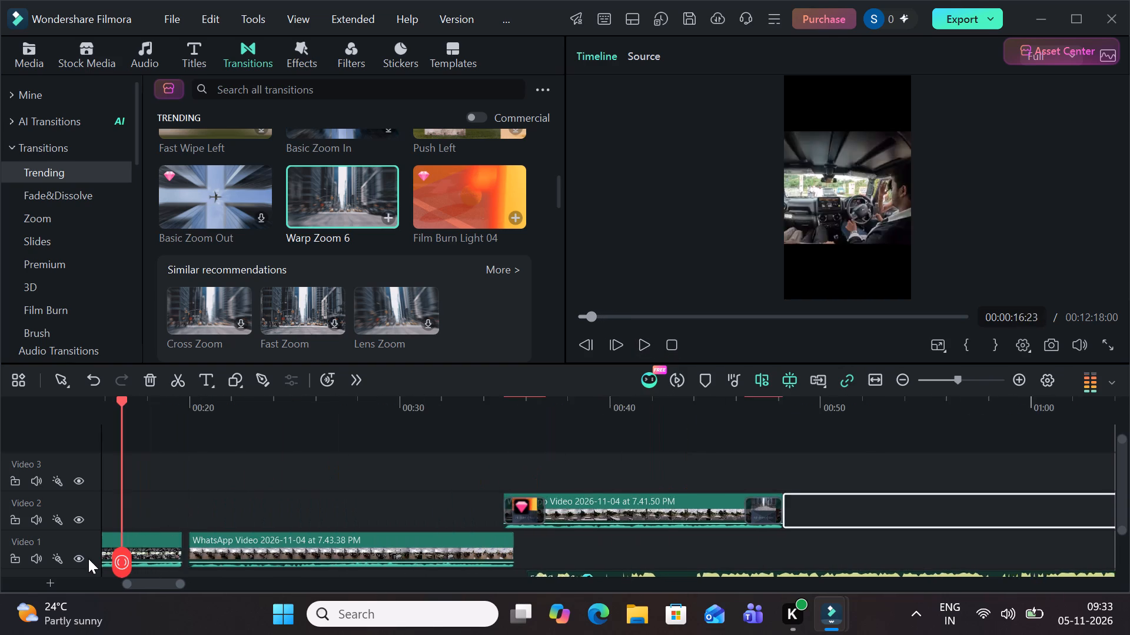
drag(88, 559, 88, 559)
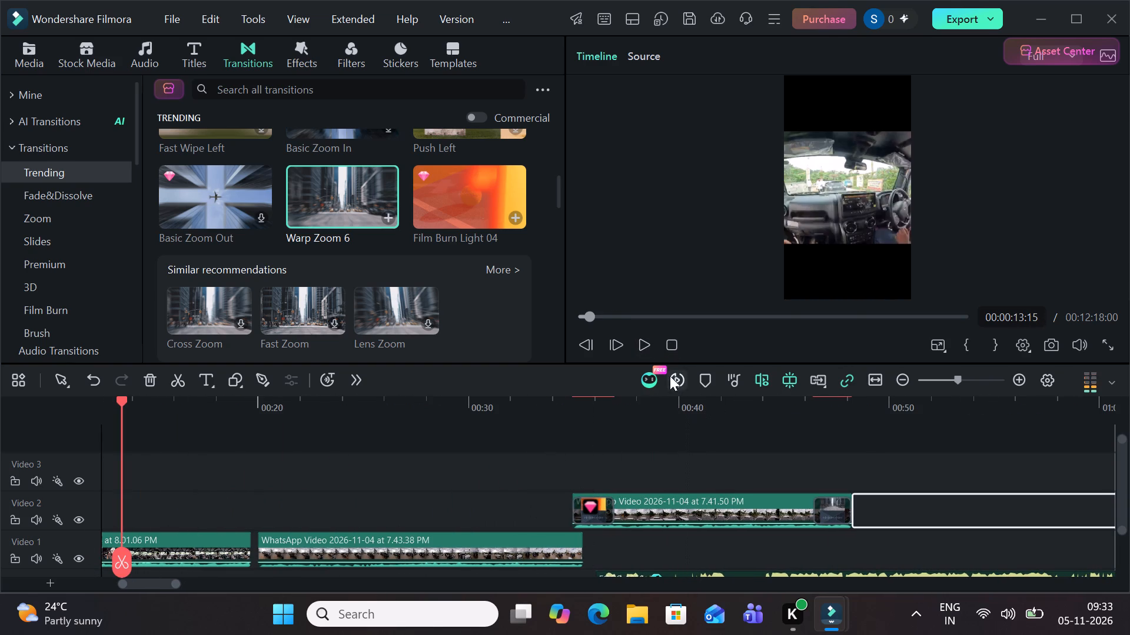
click(649, 342)
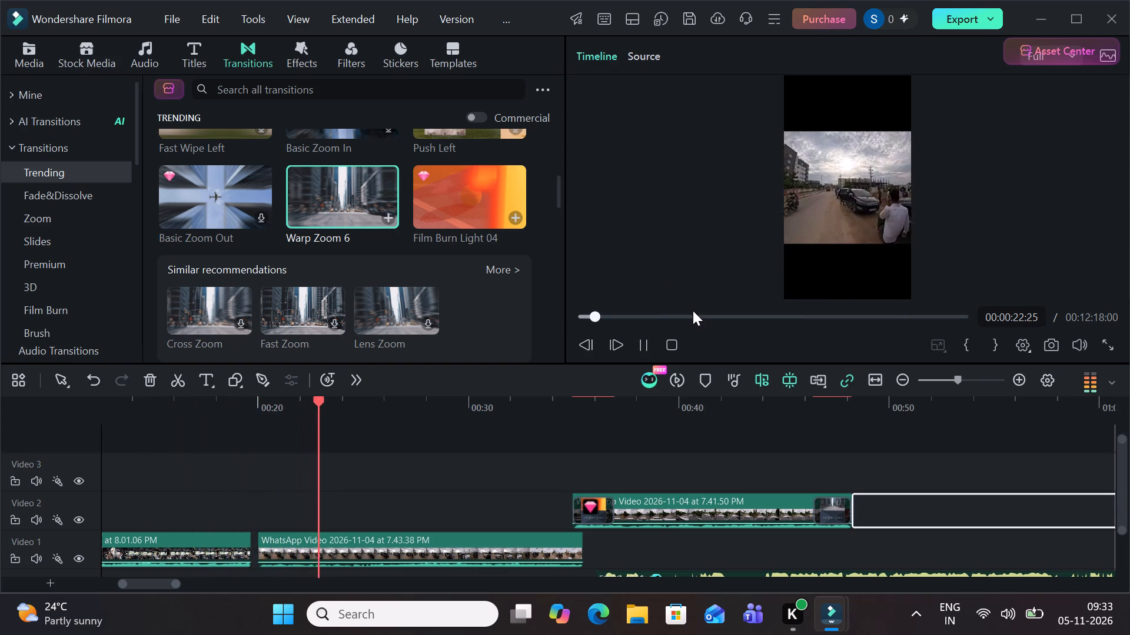
Lengthen the transition at the start of the Video 2 clip to about 2.5 seconds.
drag(610, 506, 670, 499)
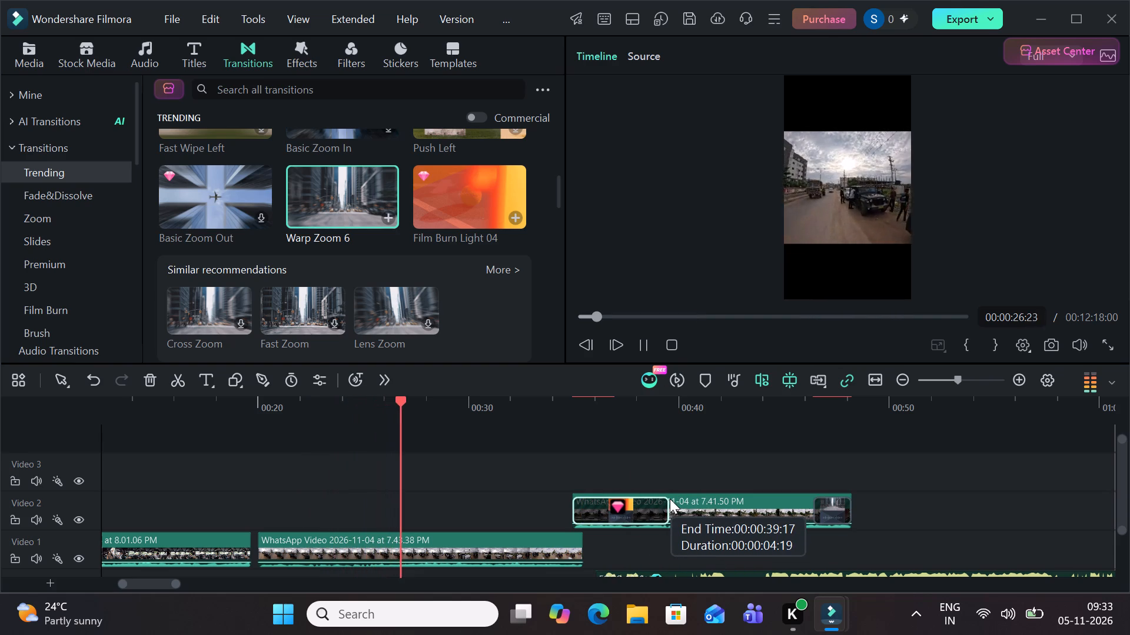
drag(670, 499, 684, 502)
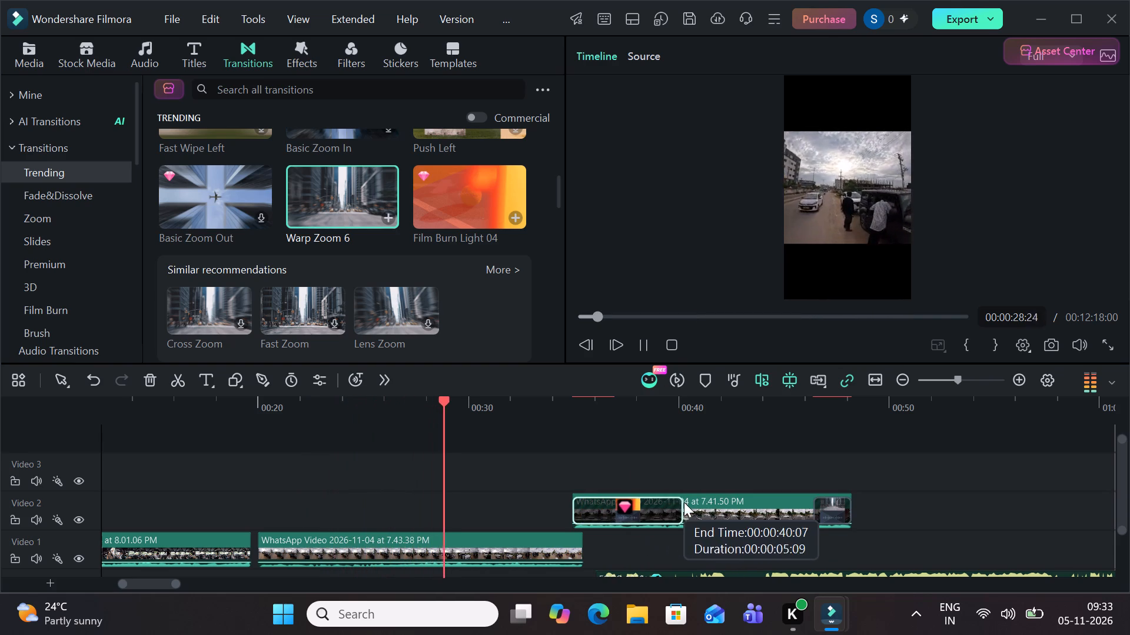
drag(684, 502, 646, 534)
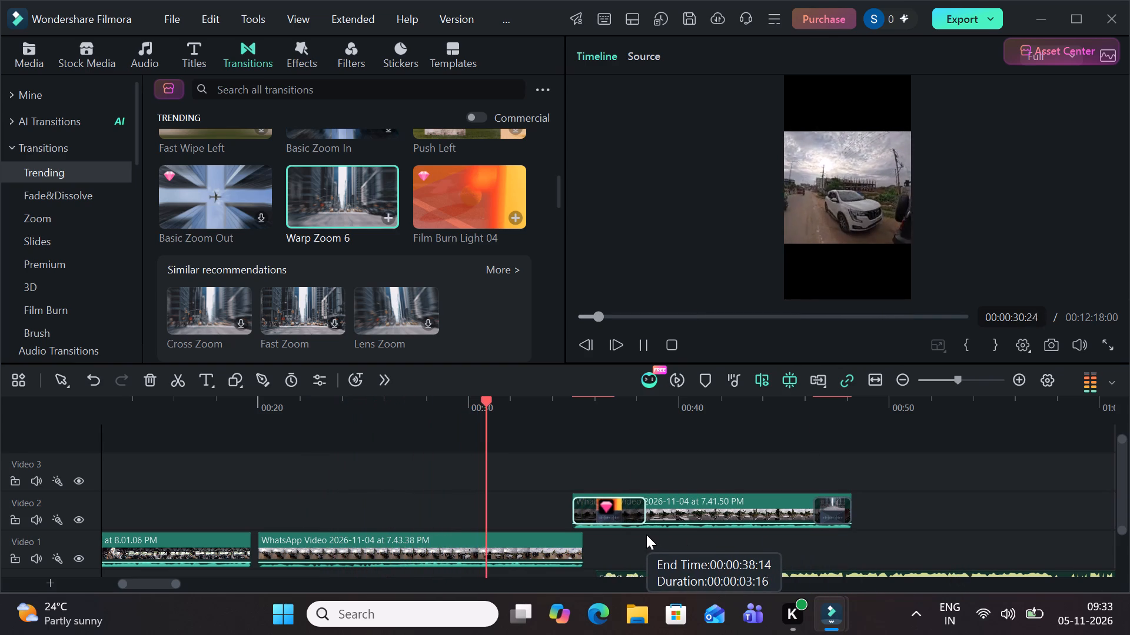
drag(646, 534, 626, 540)
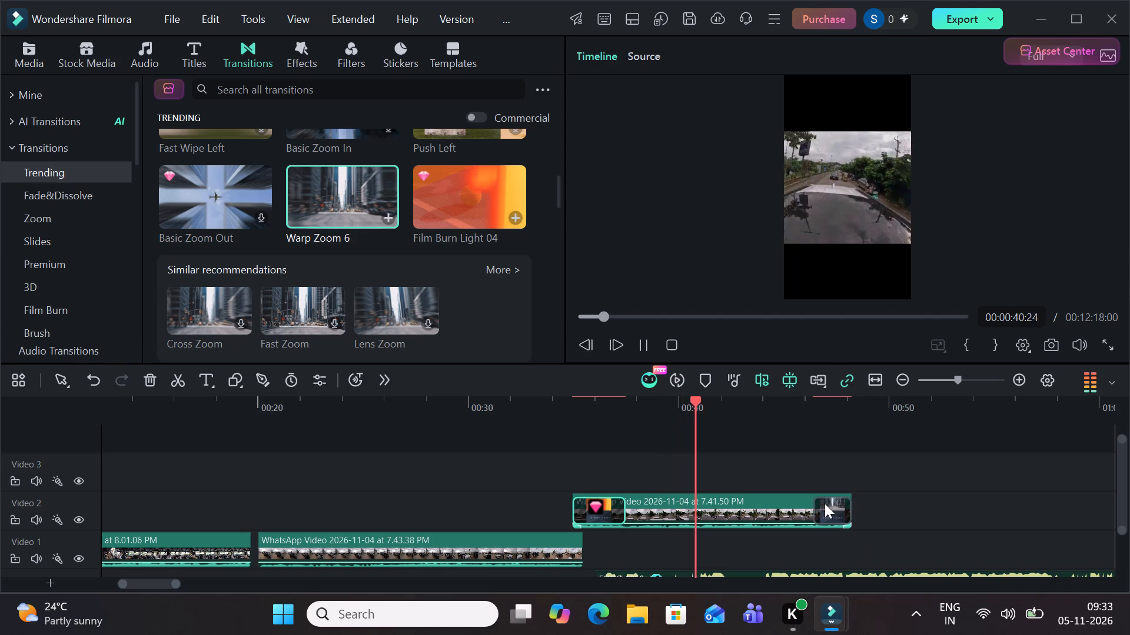
click(1020, 507)
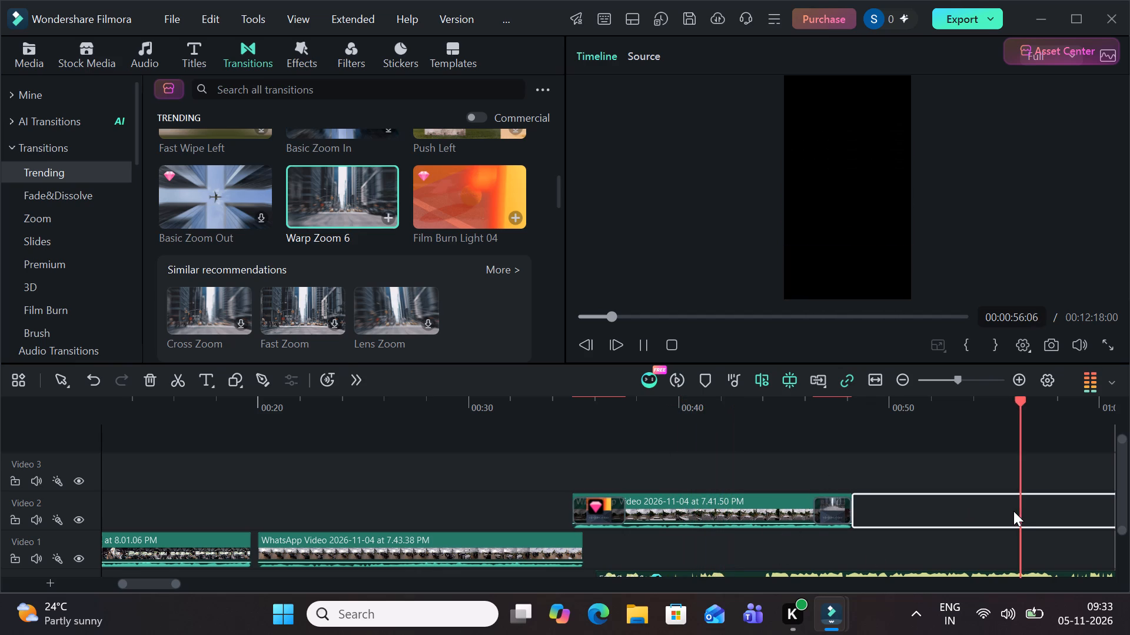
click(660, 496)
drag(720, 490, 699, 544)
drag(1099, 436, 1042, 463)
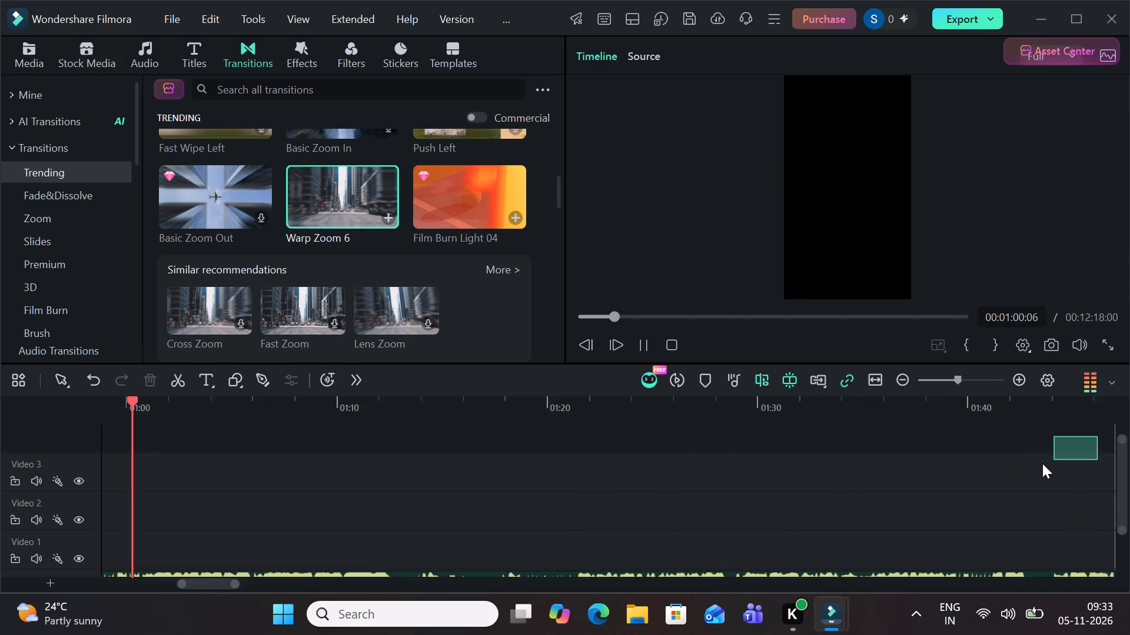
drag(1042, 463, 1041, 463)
Play the timeline full screen from about 00:34 to review both lengthened transitions on the Video 2 clip.
click(640, 343)
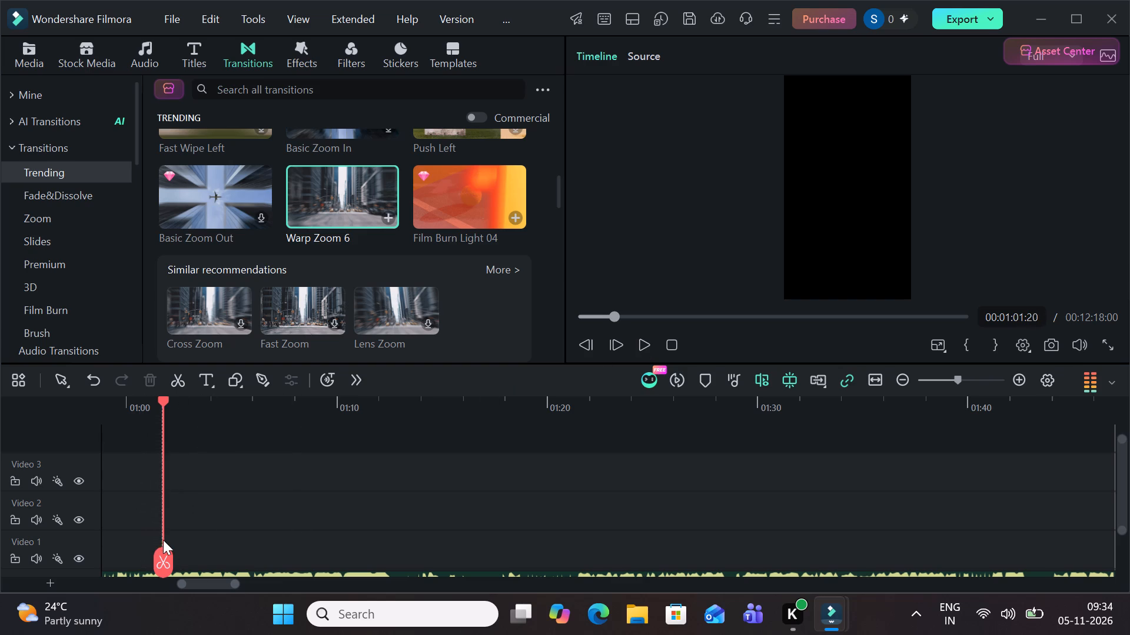
drag(164, 541, 159, 551)
click(149, 530)
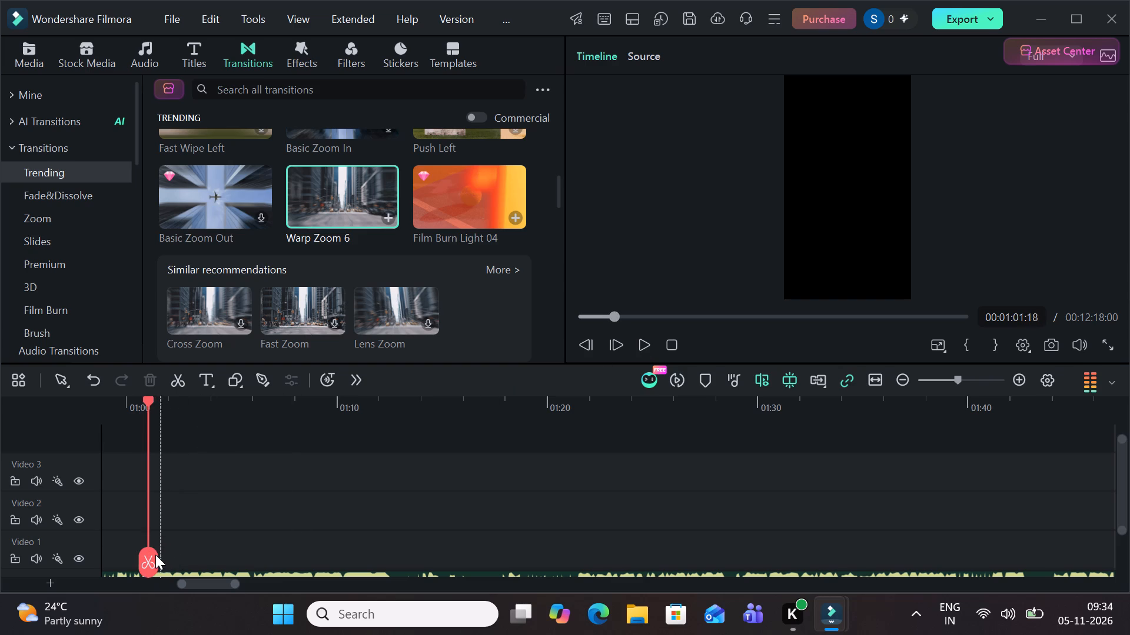
drag(152, 554, 88, 573)
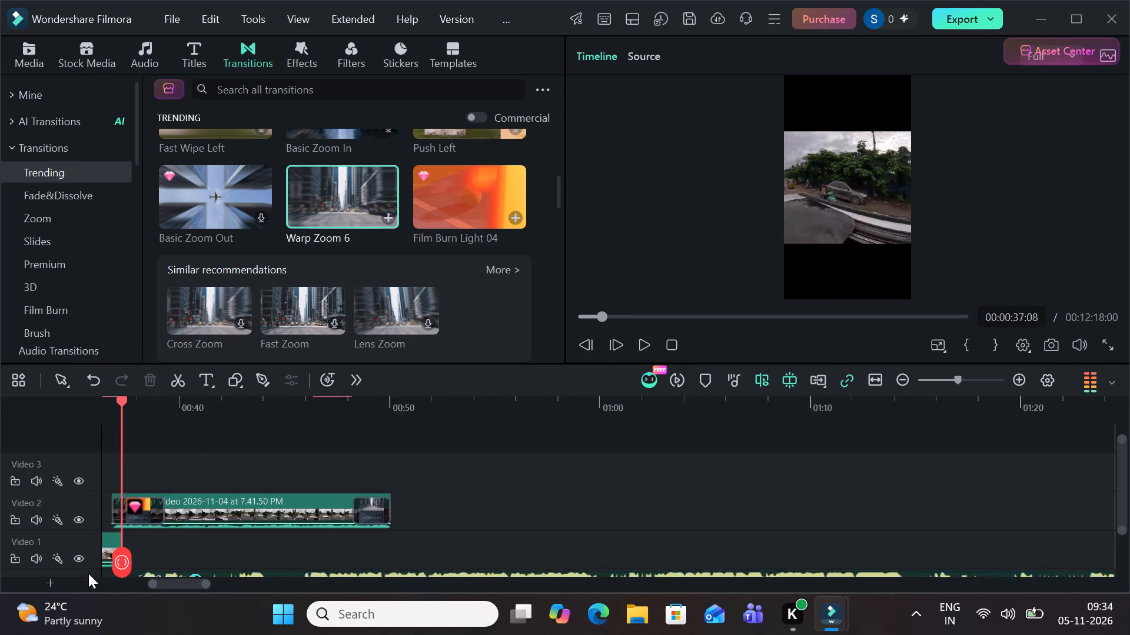
drag(88, 573, 133, 534)
drag(138, 546, 398, 554)
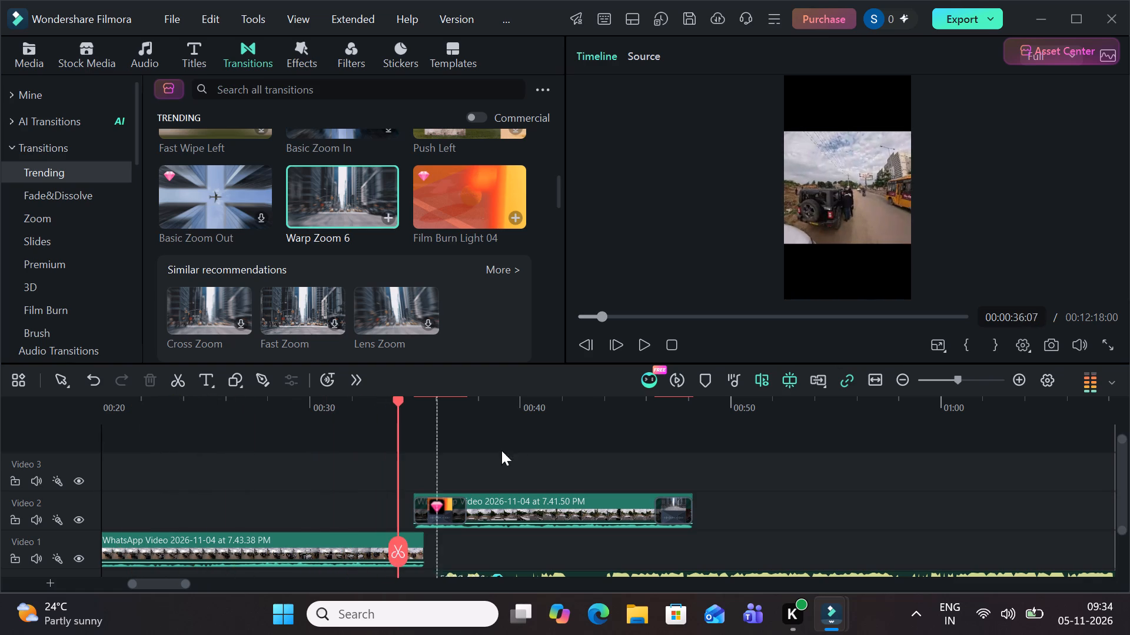
click(637, 342)
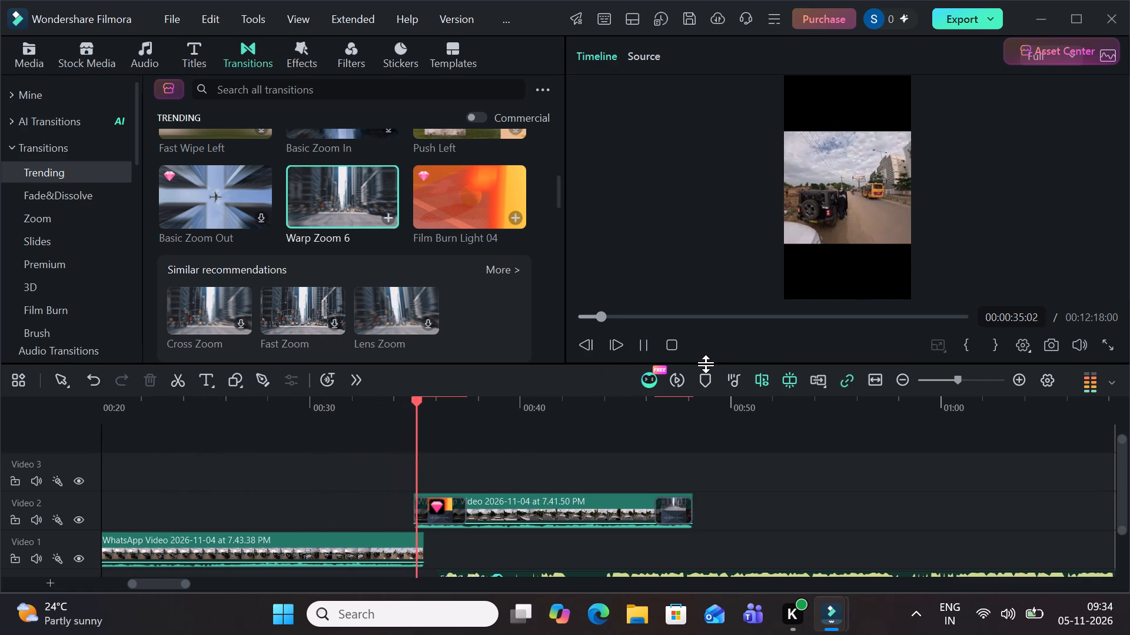
click(1108, 344)
click(577, 349)
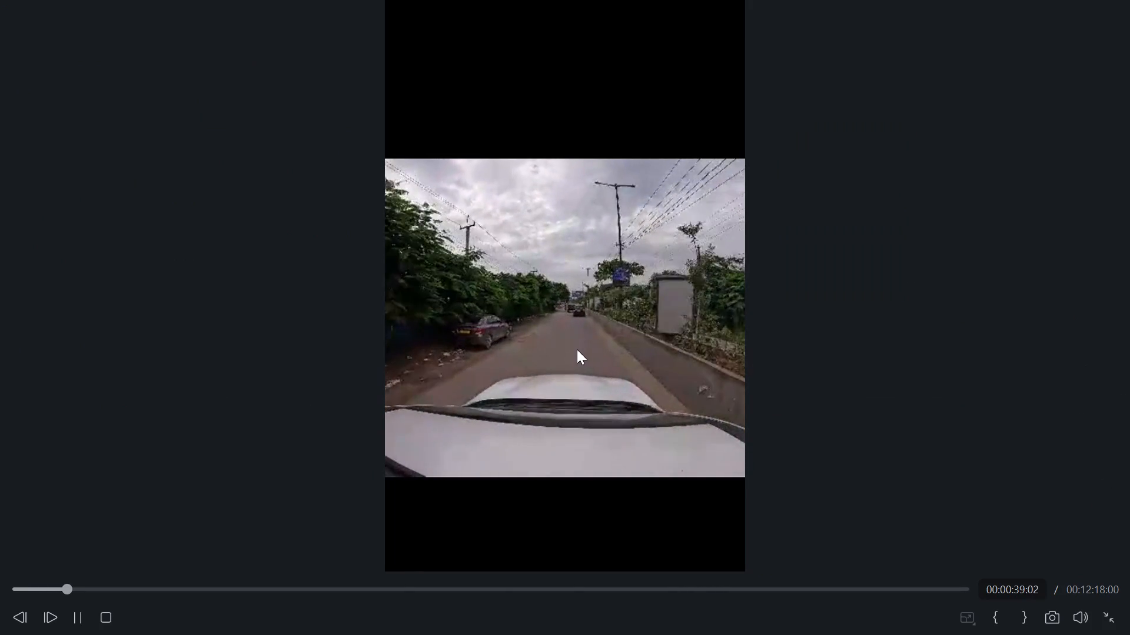
drag(582, 296, 635, 310)
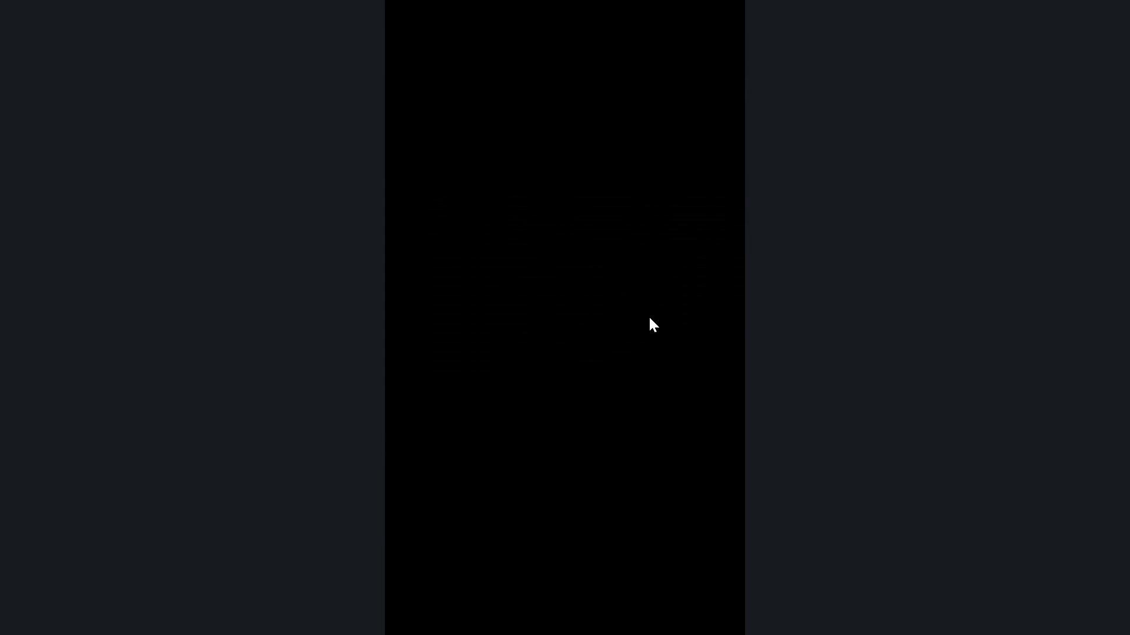
click(858, 488)
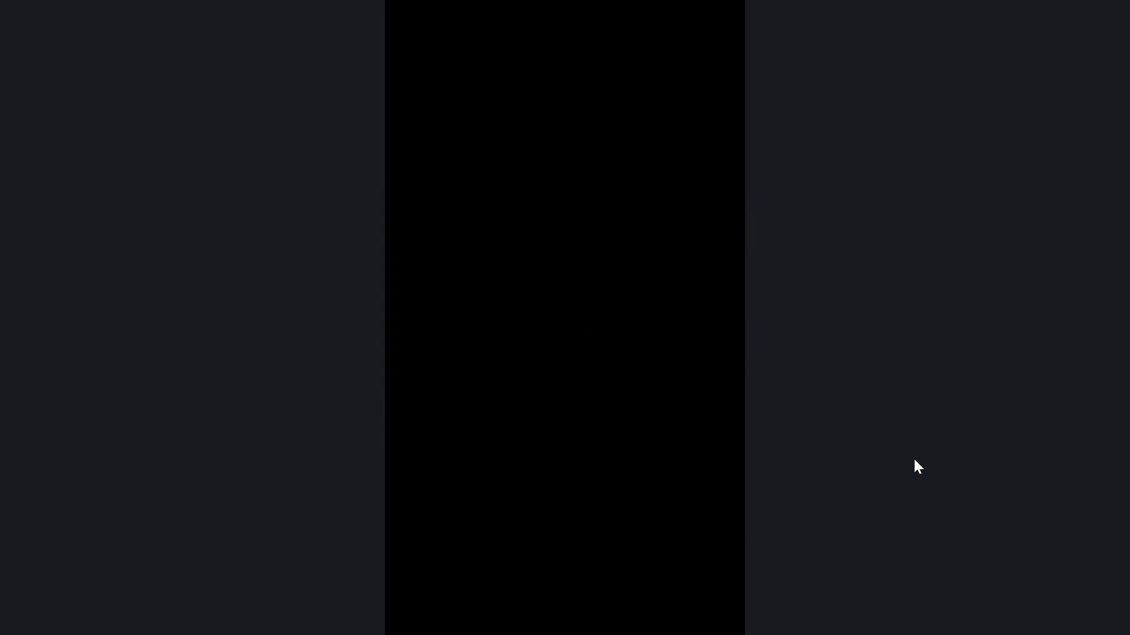
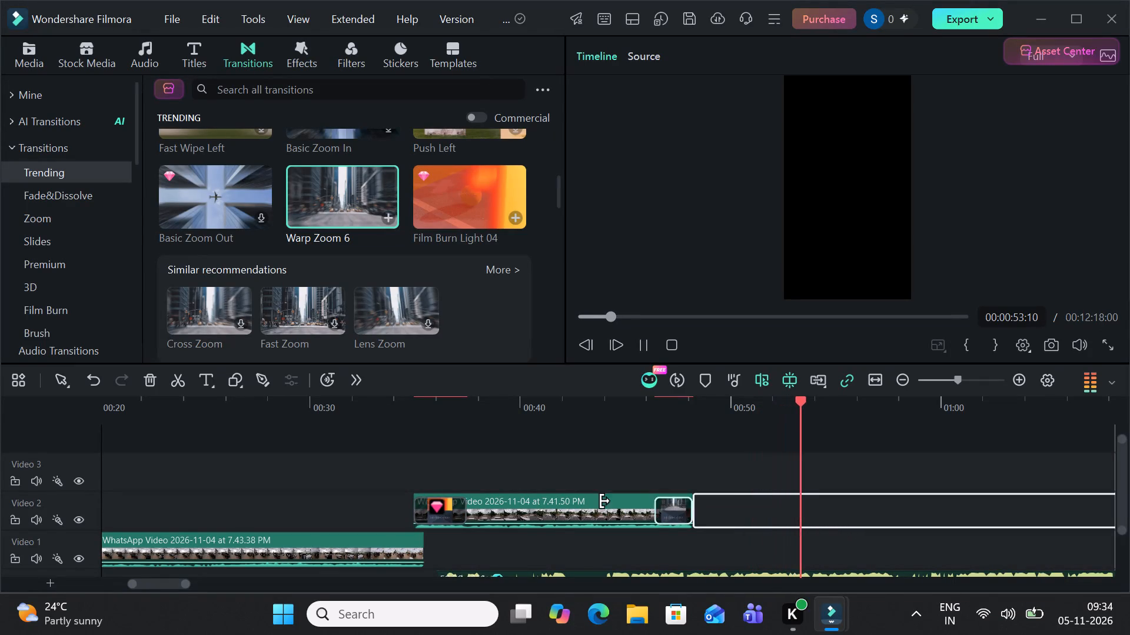
Move the FOGO 105S audio clip much earlier on the timeline and down onto the Audio 2 track.
scroll(554, 520, down, 1)
scroll(554, 520, up, 1)
scroll(554, 520, down, 2)
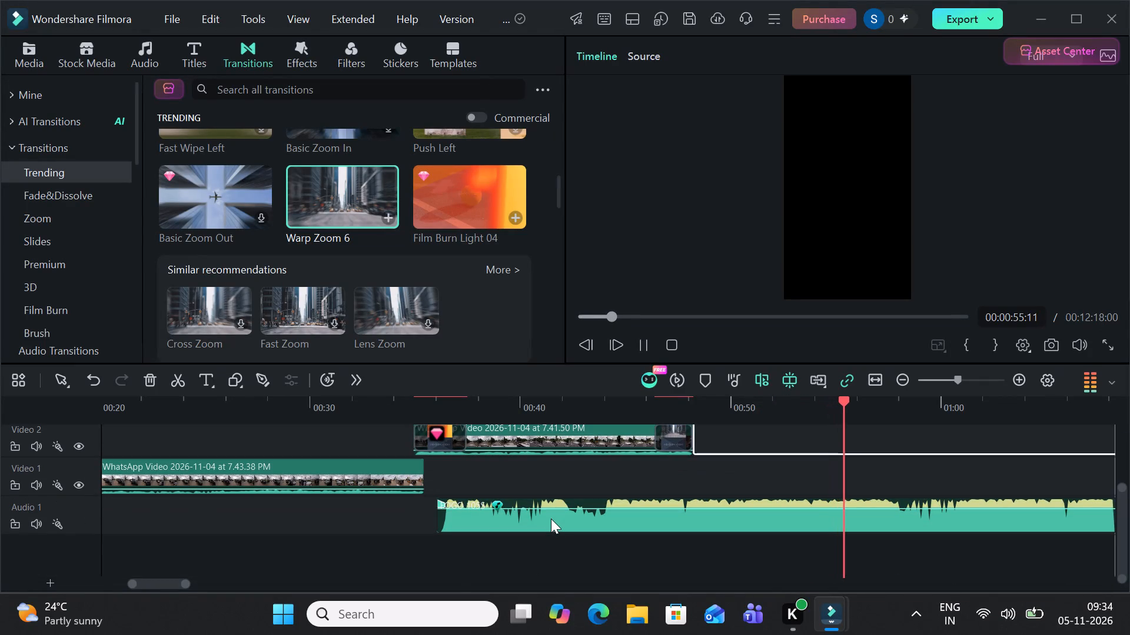
drag(814, 533, 783, 536)
drag(857, 520, 534, 518)
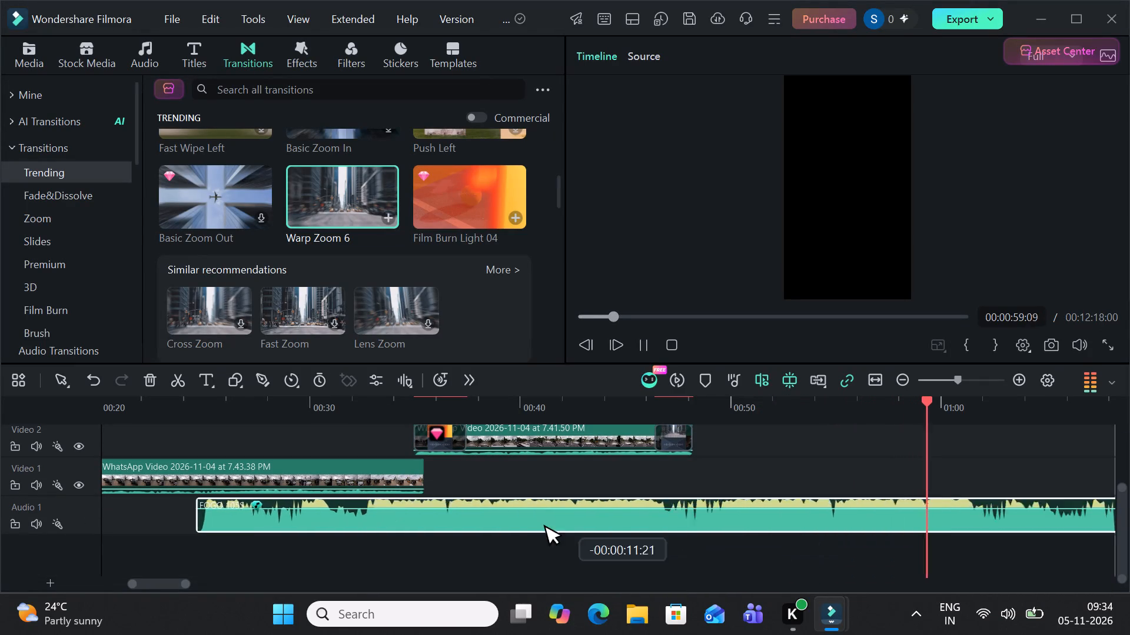
drag(534, 518, 497, 518)
drag(840, 544, 544, 534)
drag(837, 514, 719, 502)
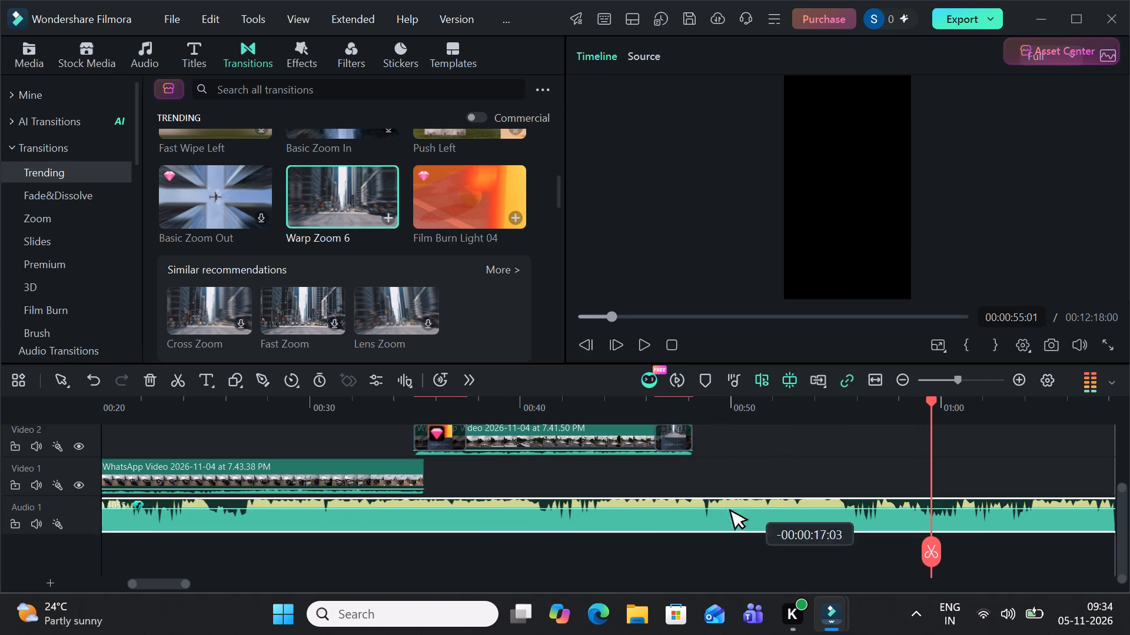
drag(719, 502, 480, 503)
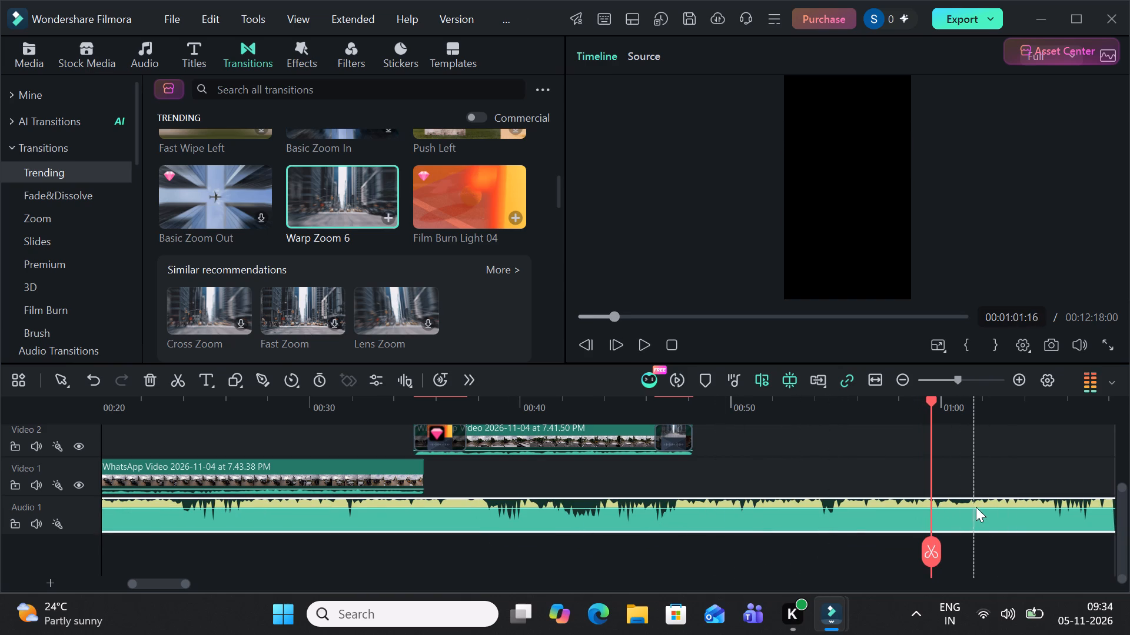
drag(980, 513, 387, 512)
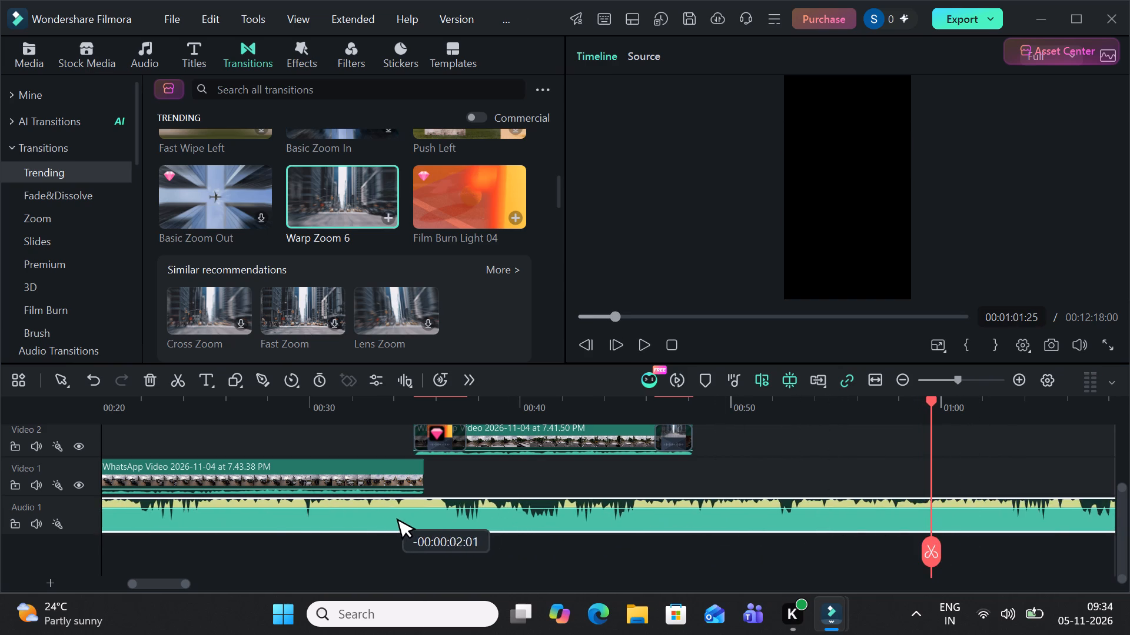
drag(387, 512, 245, 535)
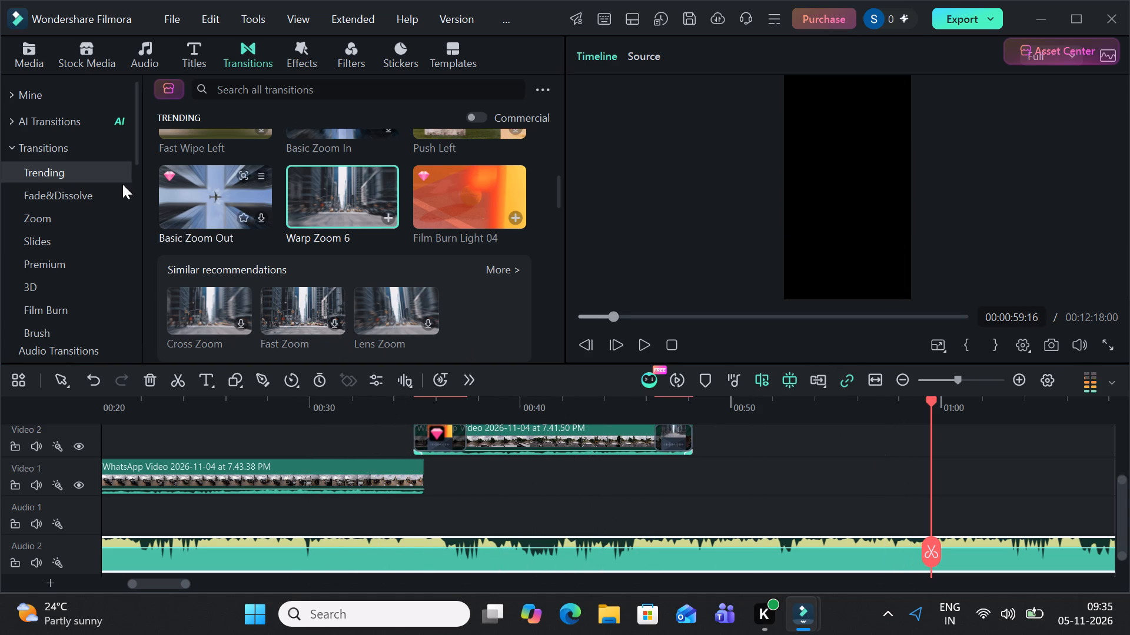
Preview the Zoom transition from the Zoom category and apply it to the end of the Video 1 clip.
click(42, 219)
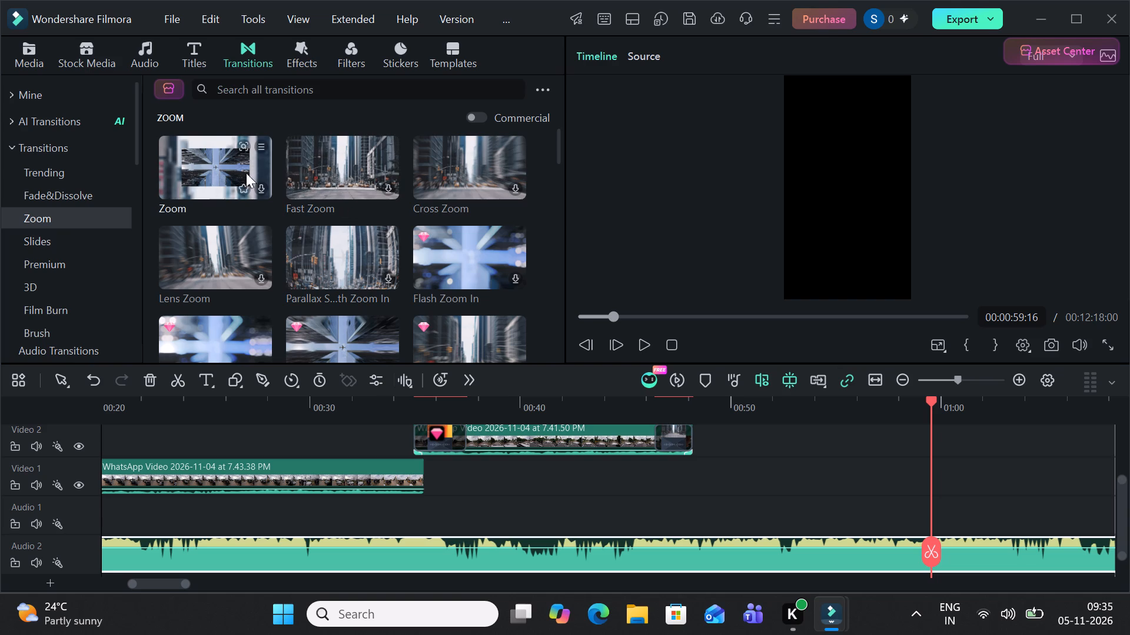
click(228, 173)
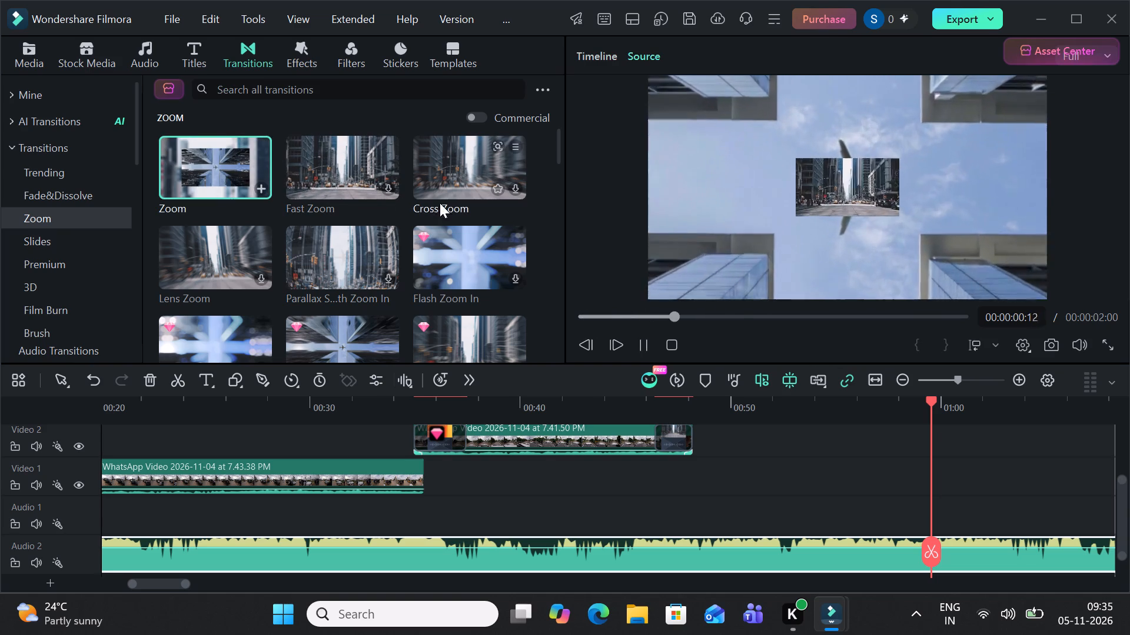
click(221, 178)
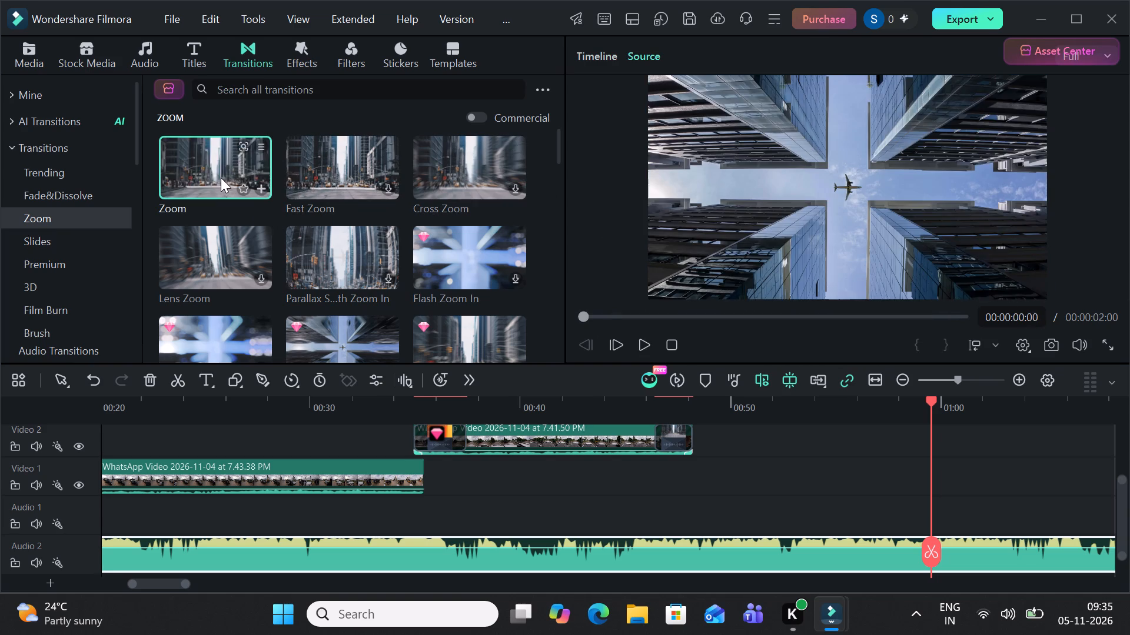
drag(222, 176, 337, 477)
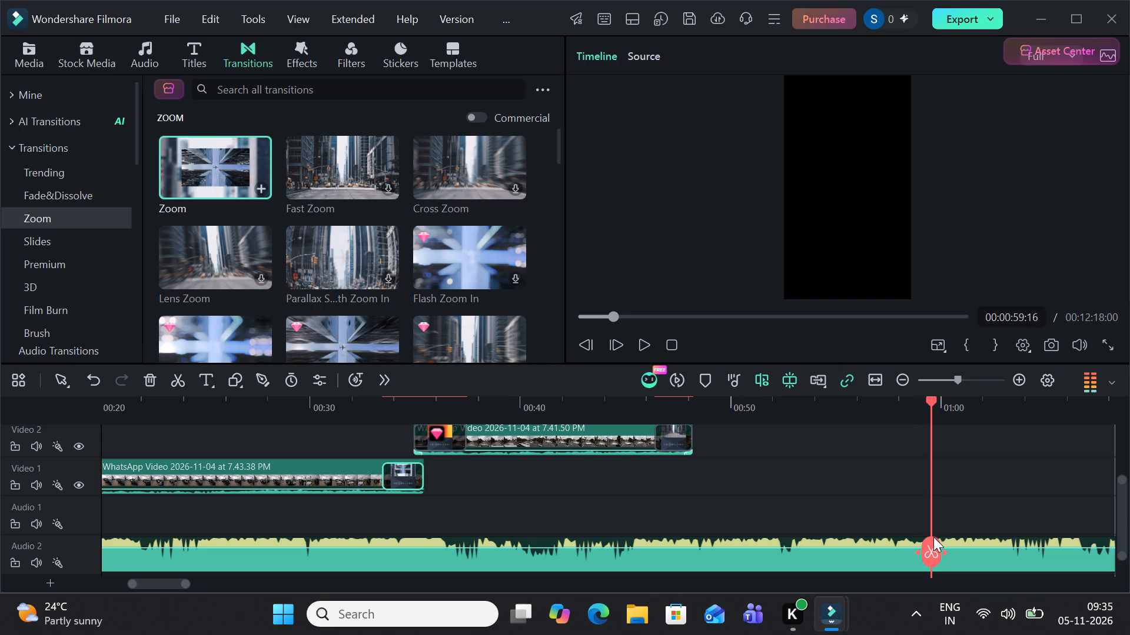
Play the timeline from about 00:32 to review the Zoom transition leading into the Video 2 clip.
drag(928, 542, 407, 413)
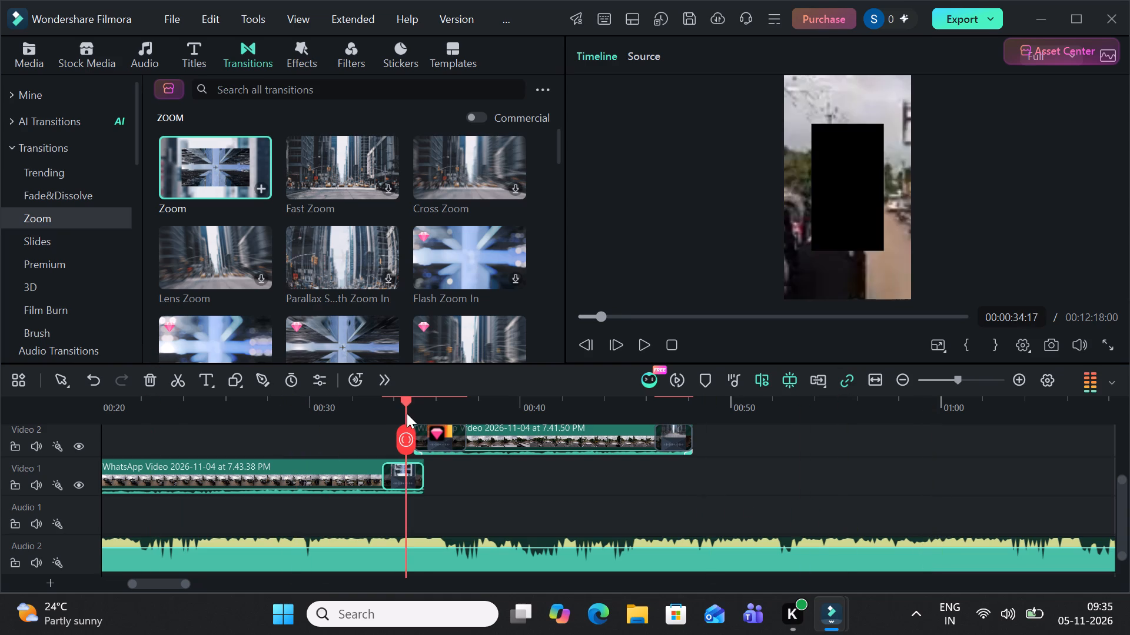
drag(407, 413, 361, 428)
click(644, 346)
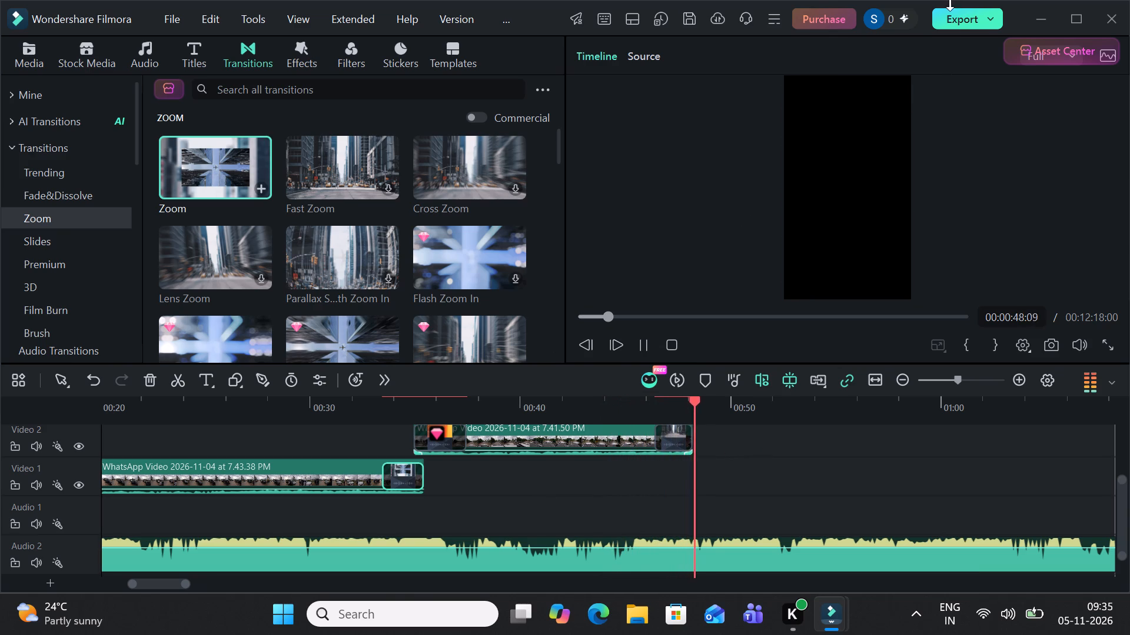
click(962, 22)
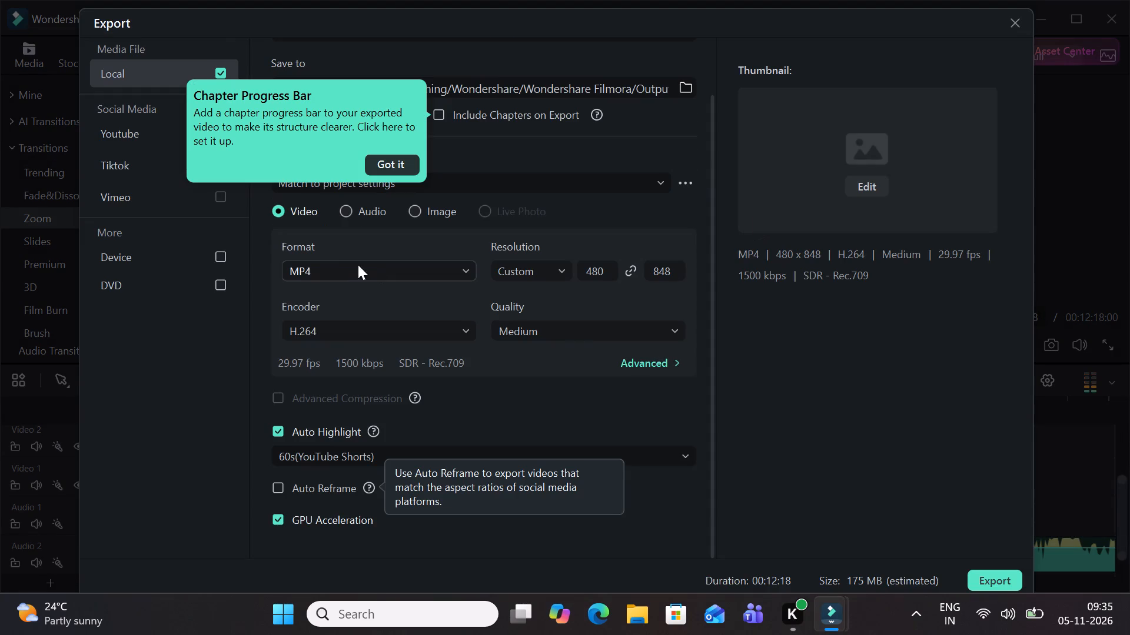
click(416, 166)
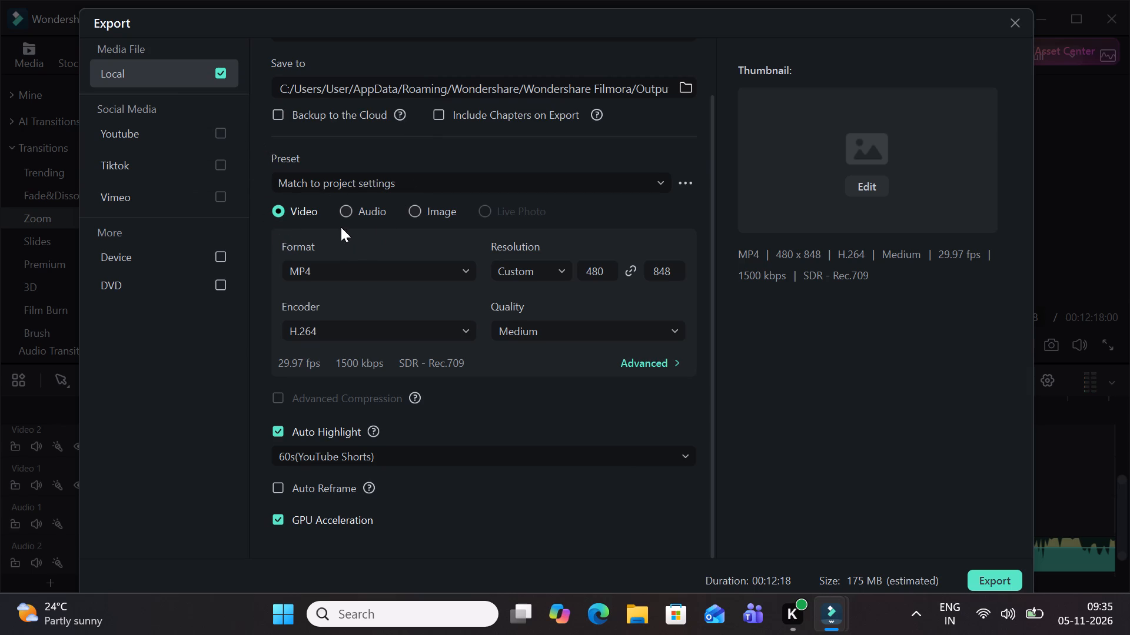
click(354, 208)
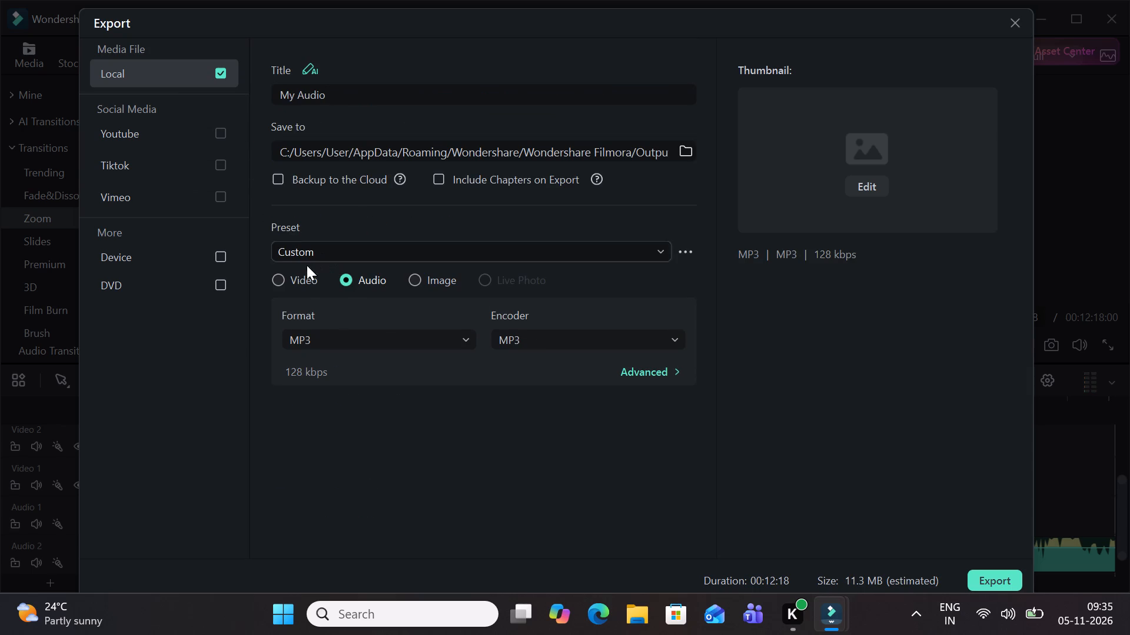
click(277, 286)
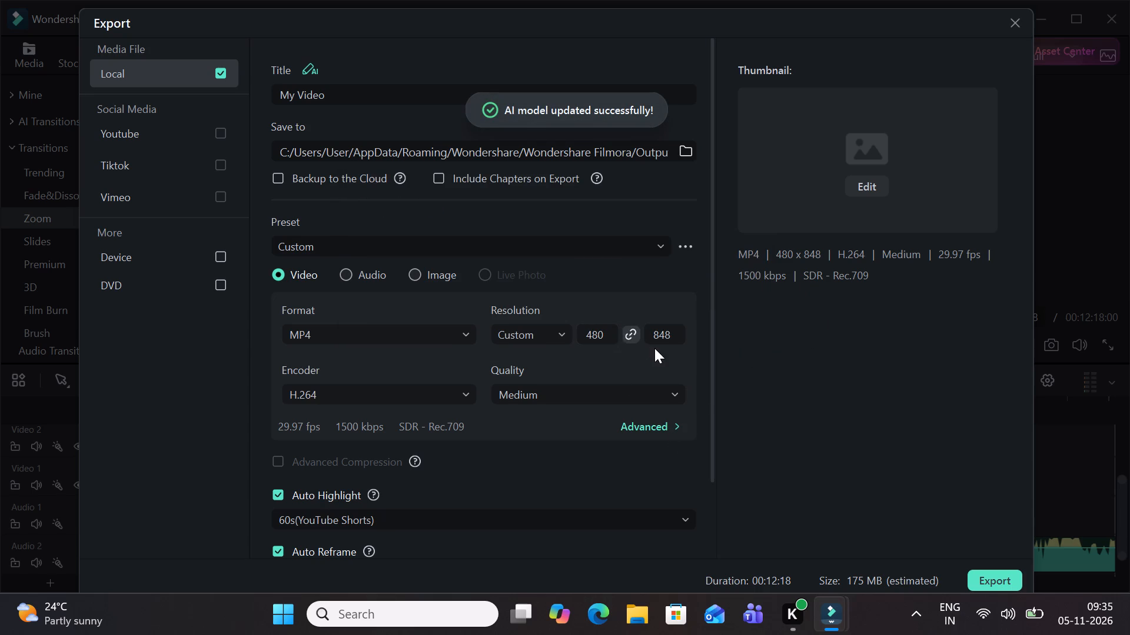
click(684, 341)
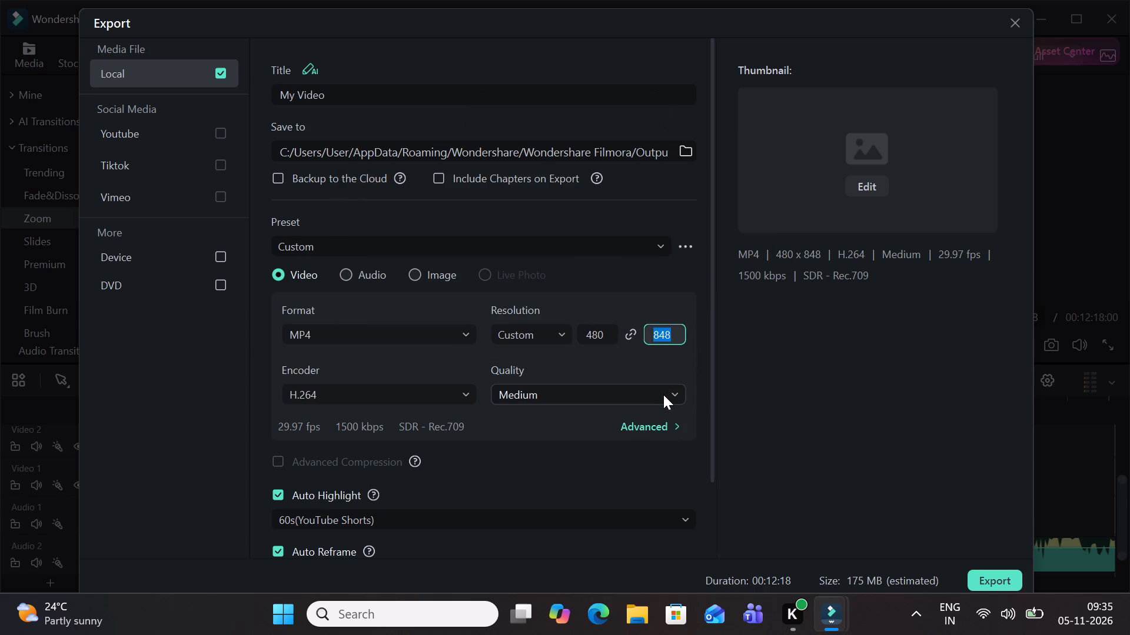
click(663, 395)
click(590, 479)
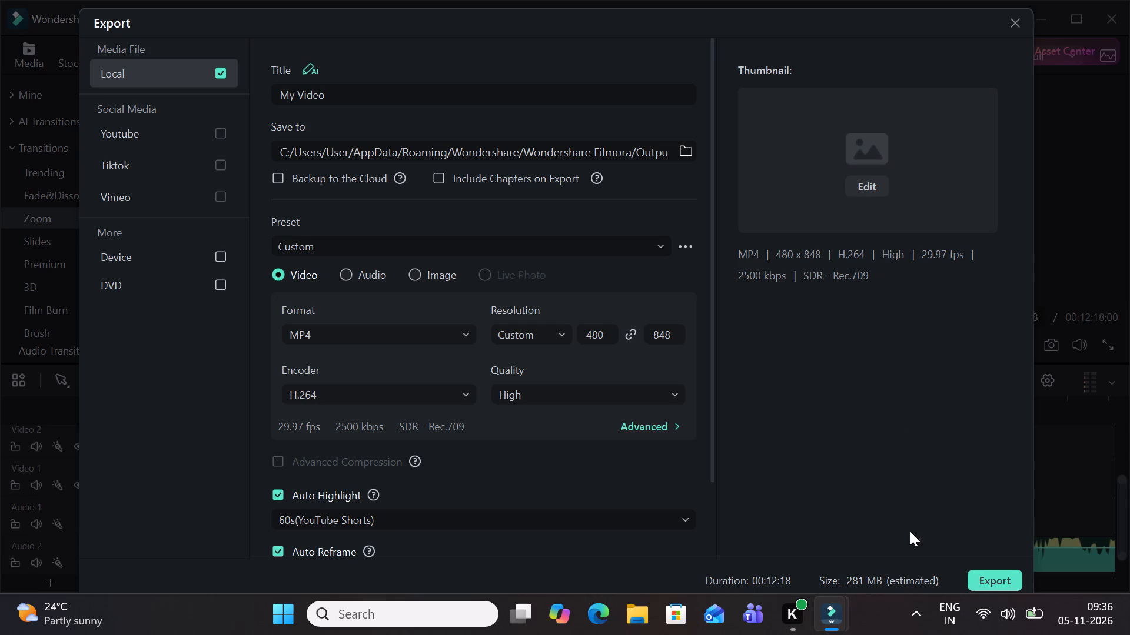
Start the export of My Video, choosing to export with the watermark.
click(956, 575)
click(986, 560)
click(983, 577)
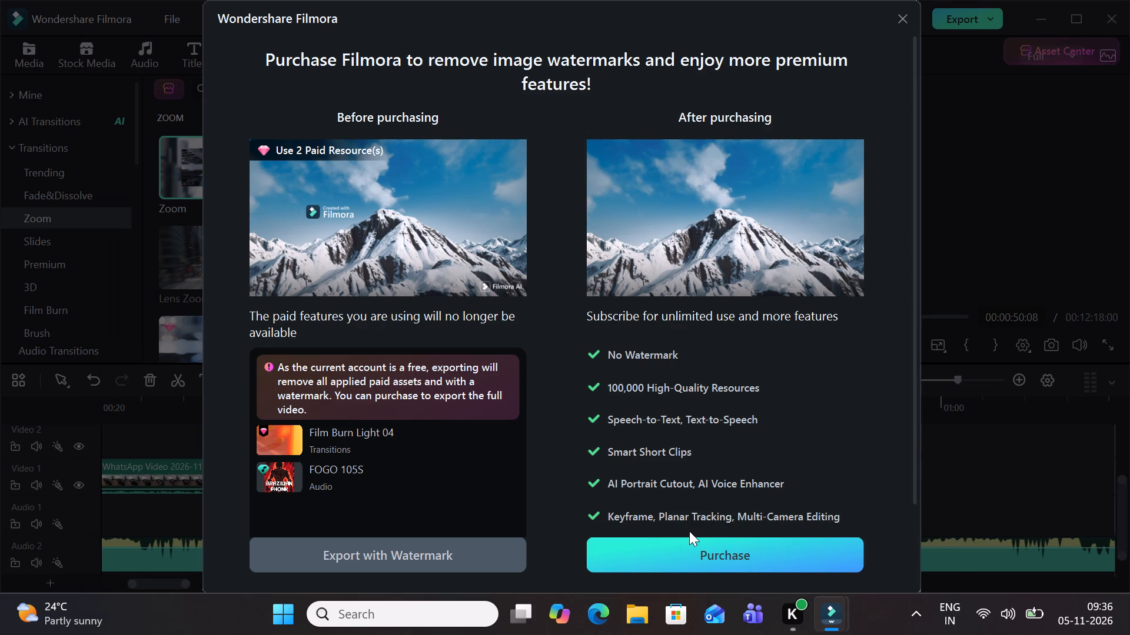
click(487, 546)
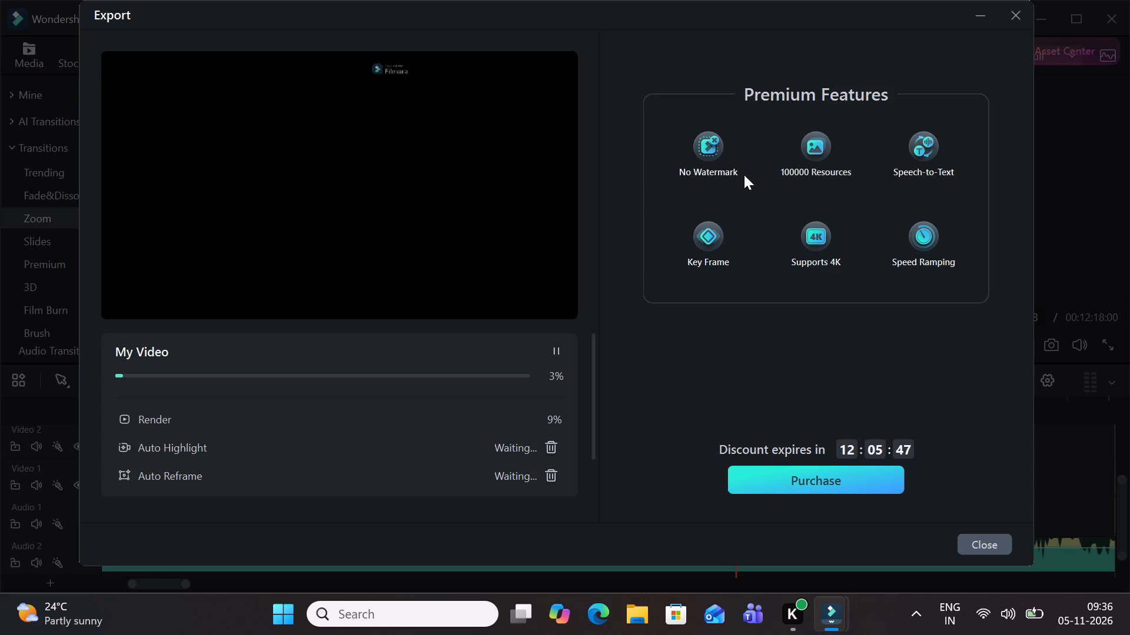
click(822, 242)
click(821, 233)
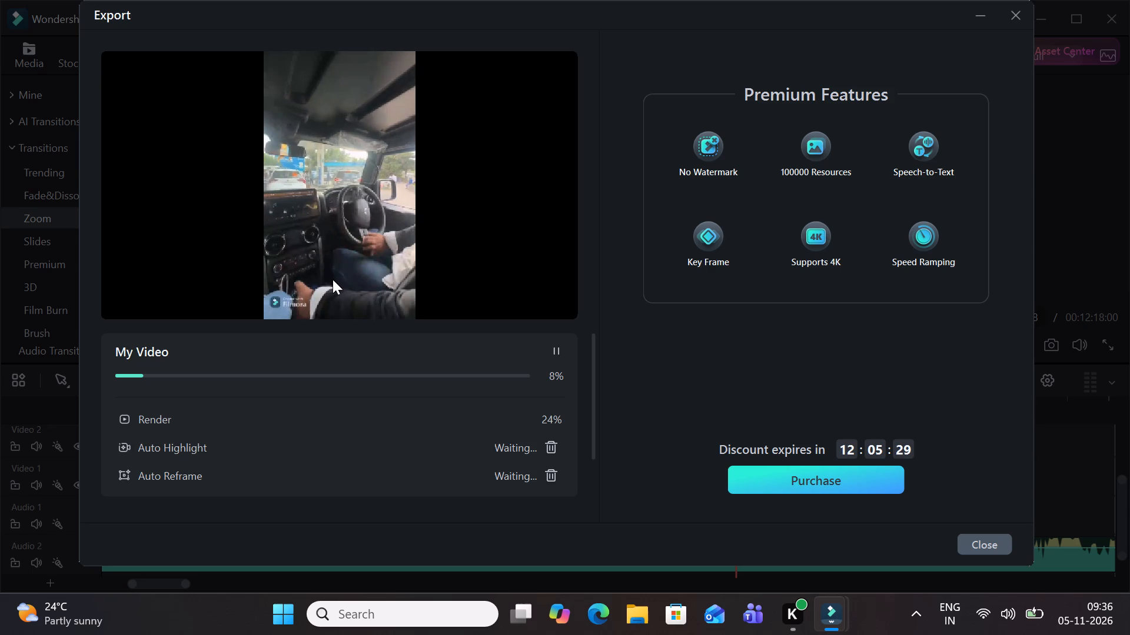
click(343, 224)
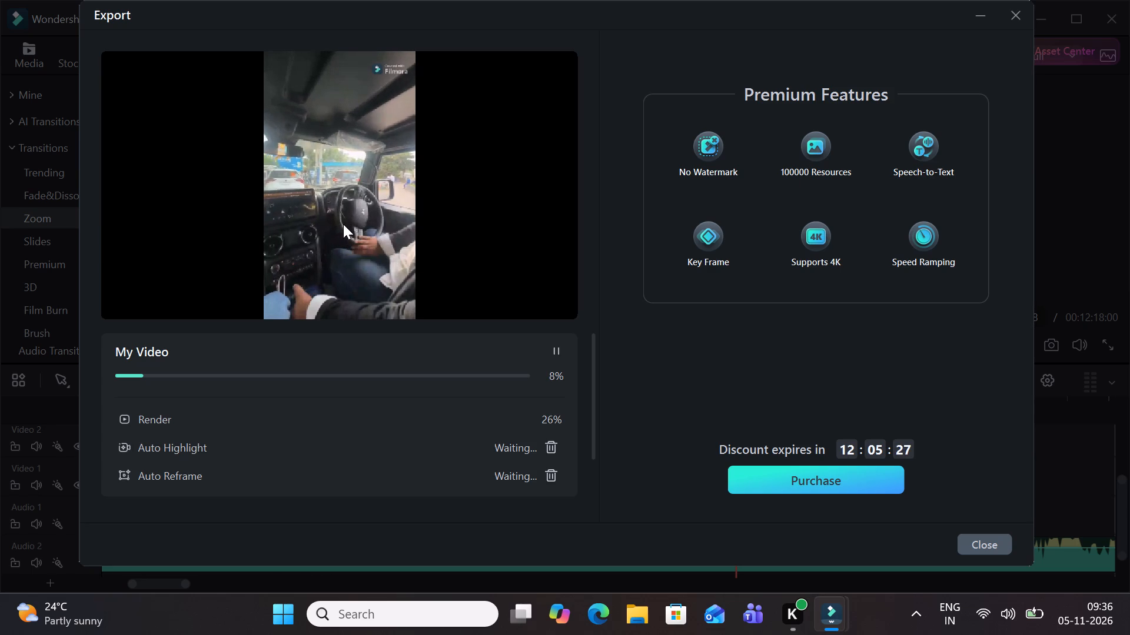
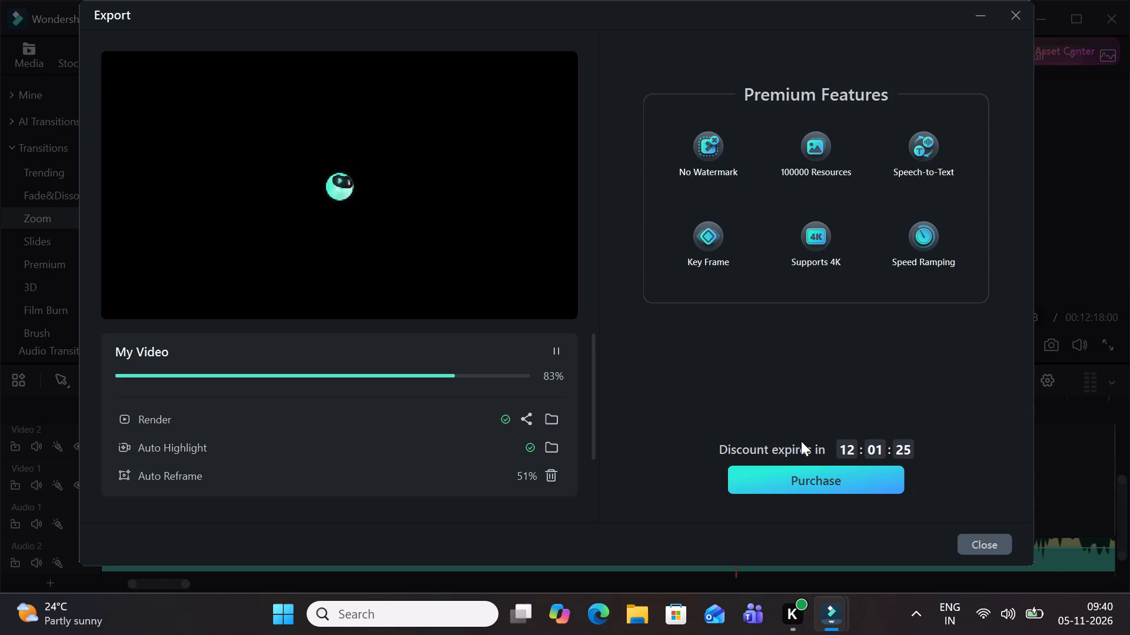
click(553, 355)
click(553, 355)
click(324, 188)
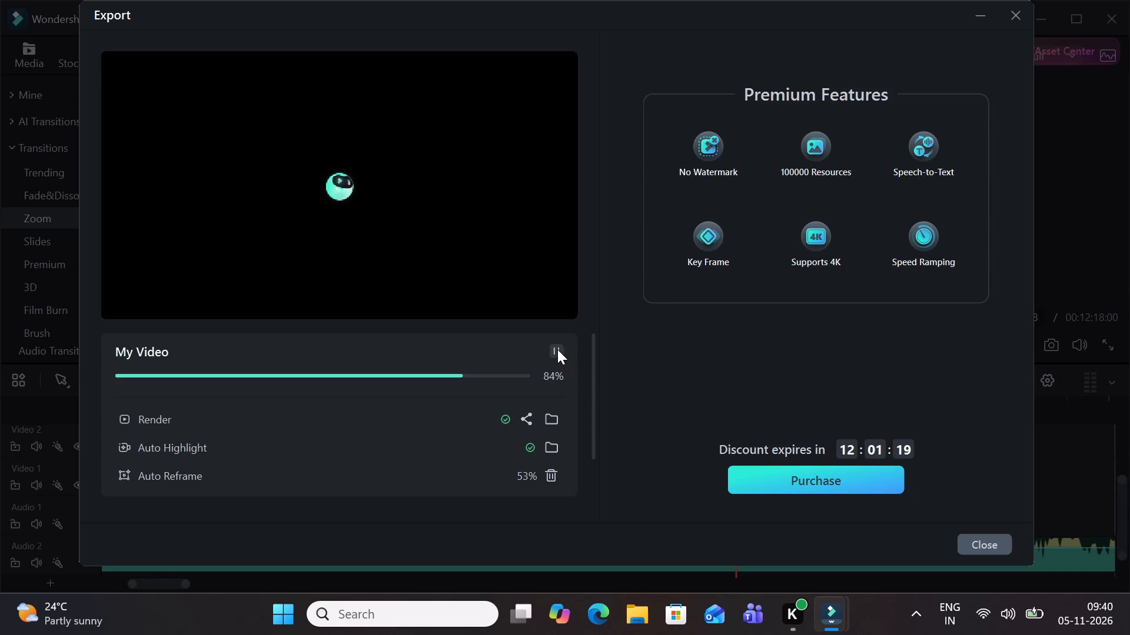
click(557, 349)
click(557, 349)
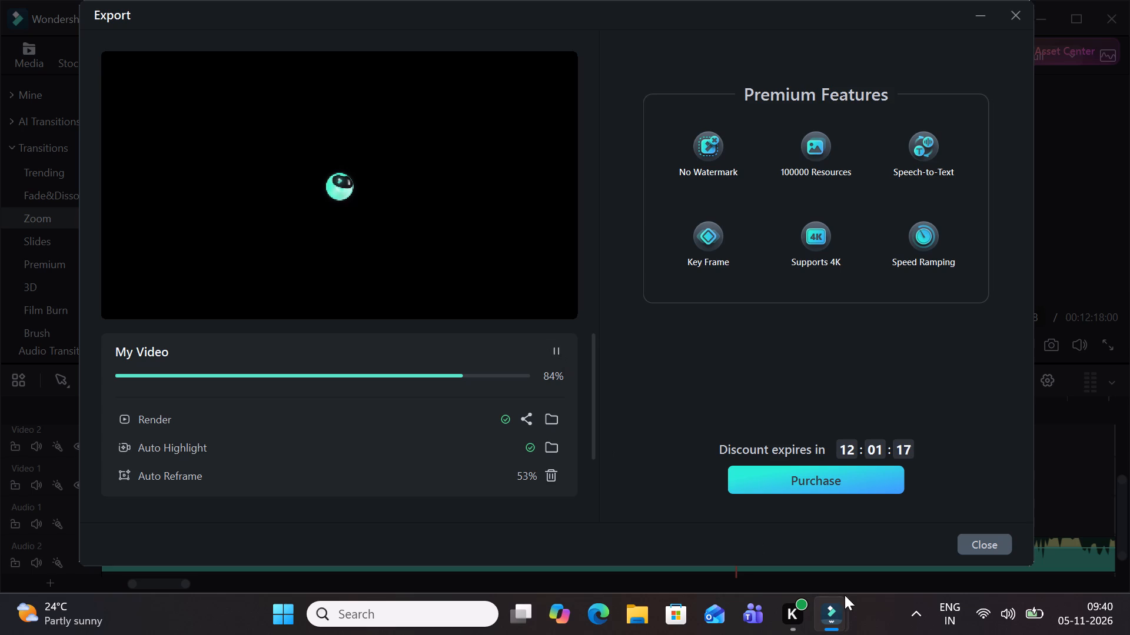
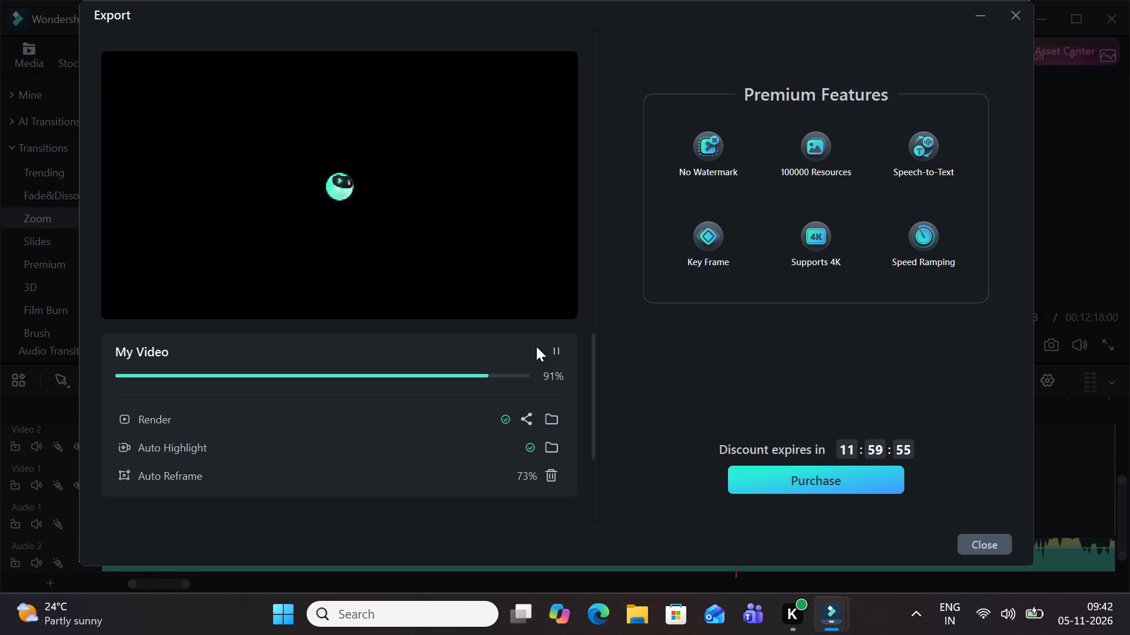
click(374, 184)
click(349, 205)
Open the output folder holding the exported Auto Highlight video.
click(552, 449)
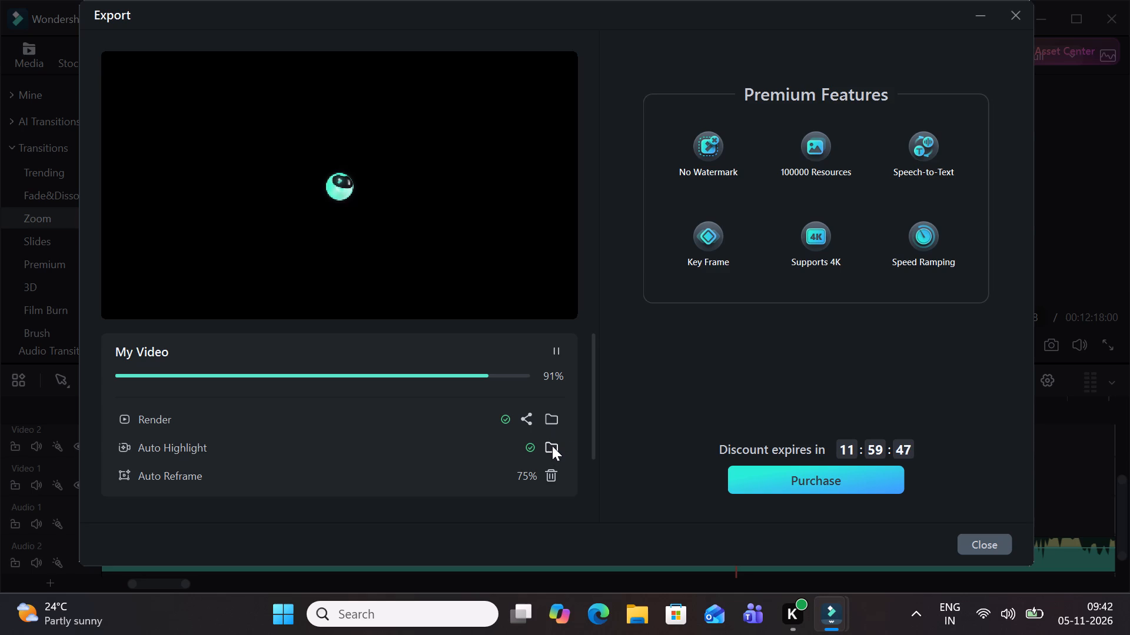
click(551, 444)
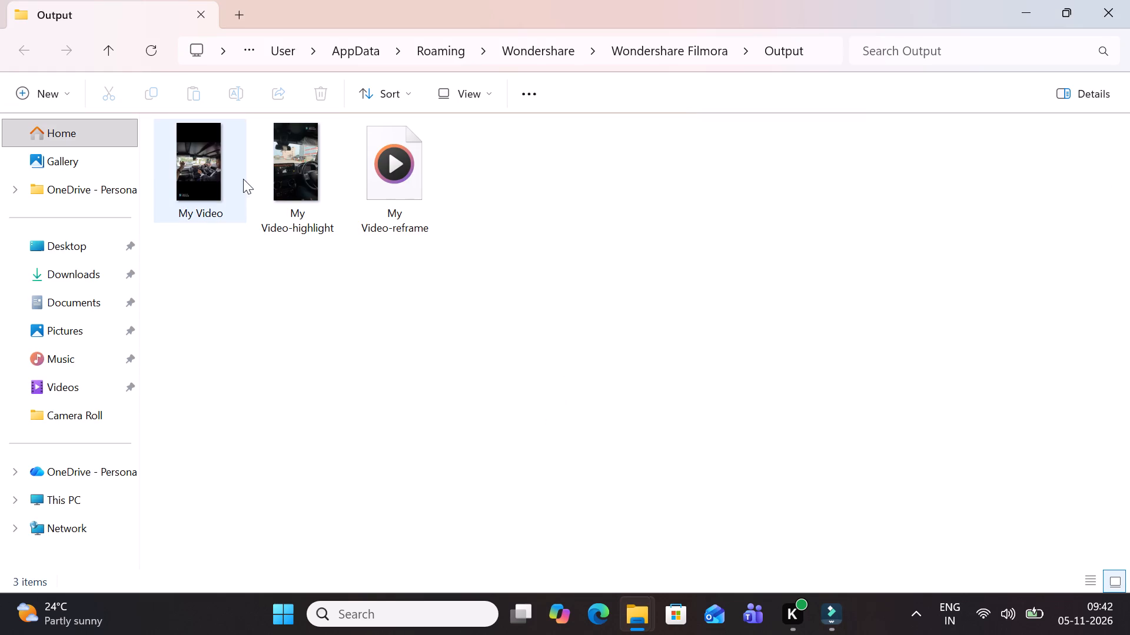
Play the exported My Video file with repeat turned on, sample it up to about 4:43, and close the player.
click(234, 181)
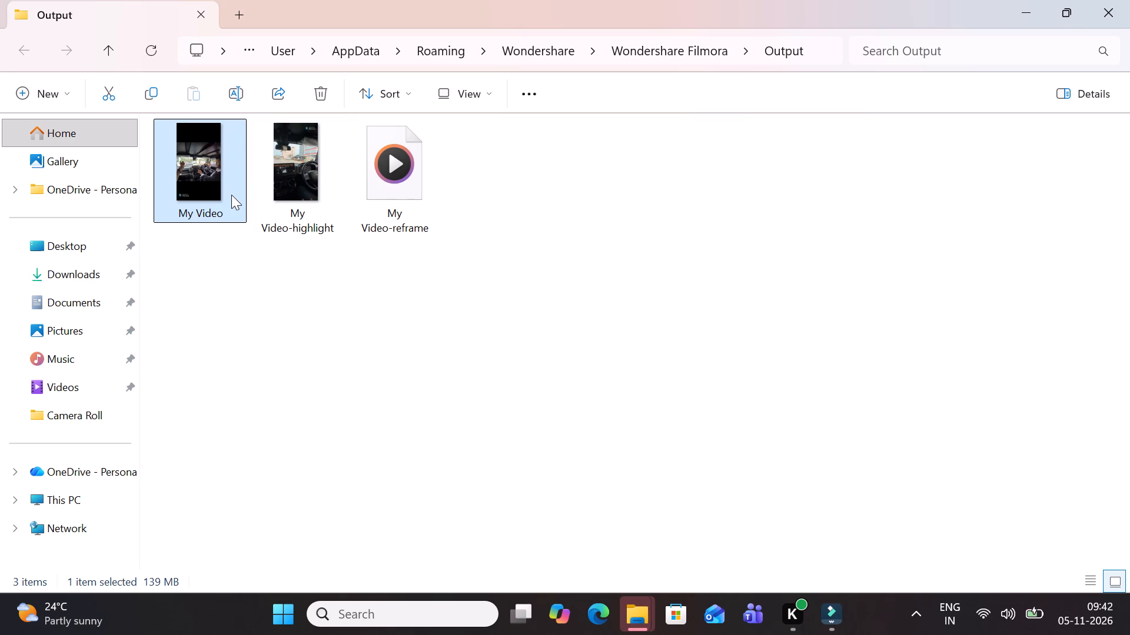
double_click(231, 195)
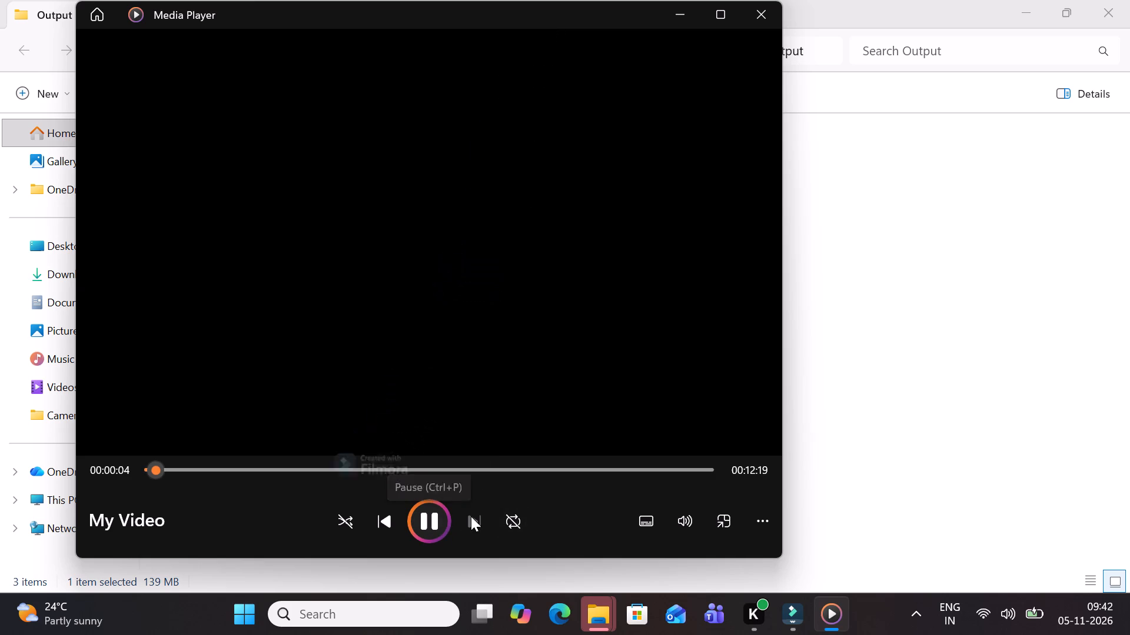
click(503, 519)
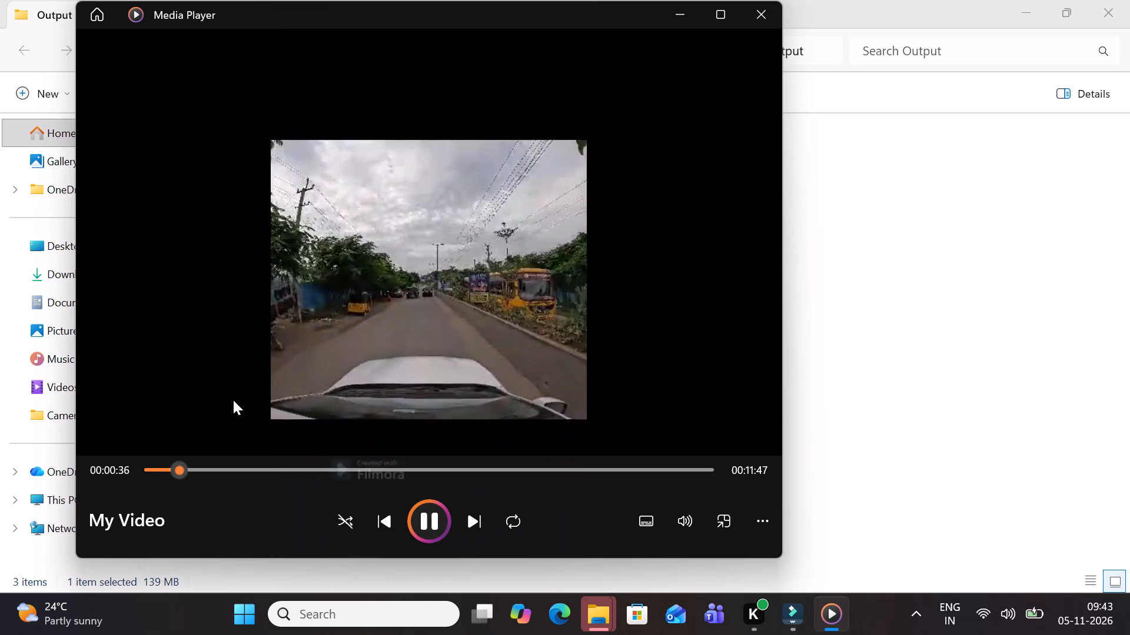
click(203, 462)
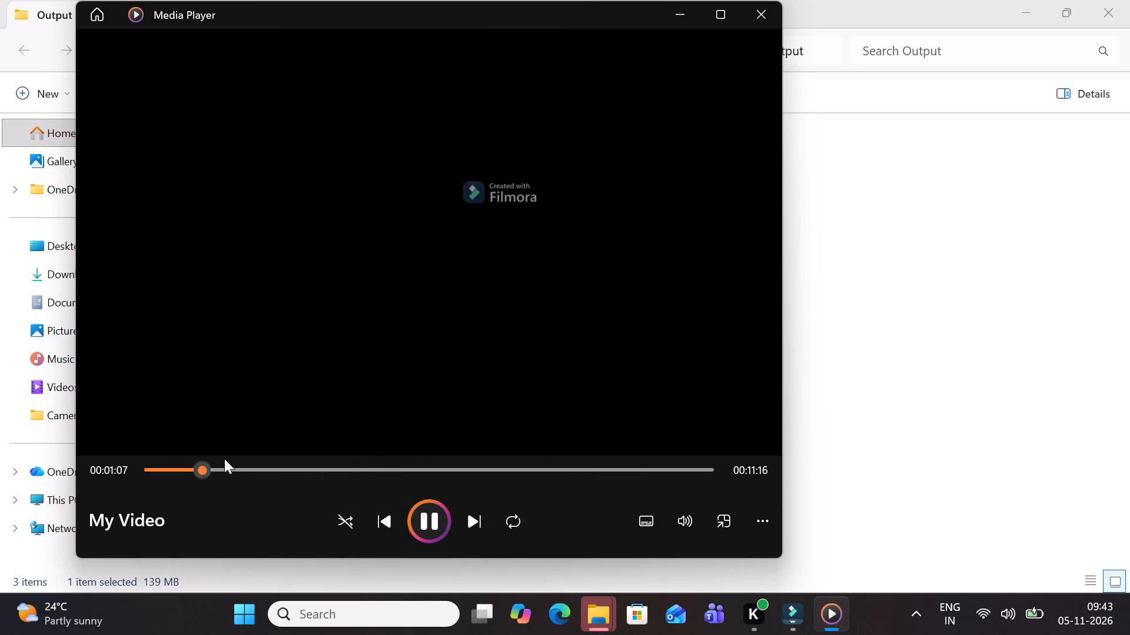
click(241, 465)
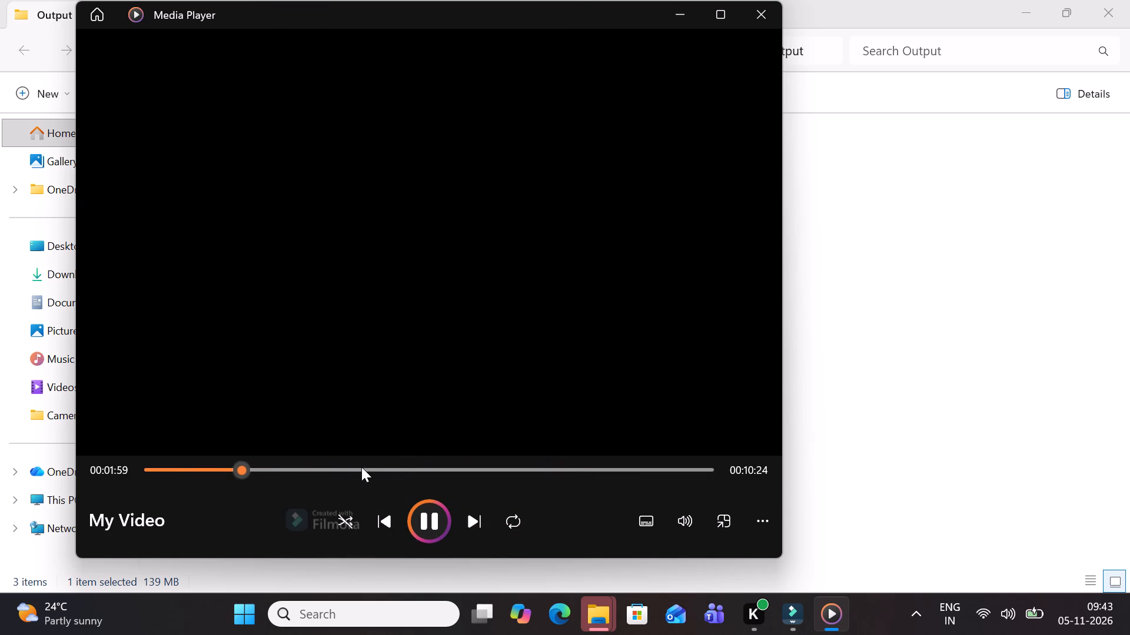
click(362, 464)
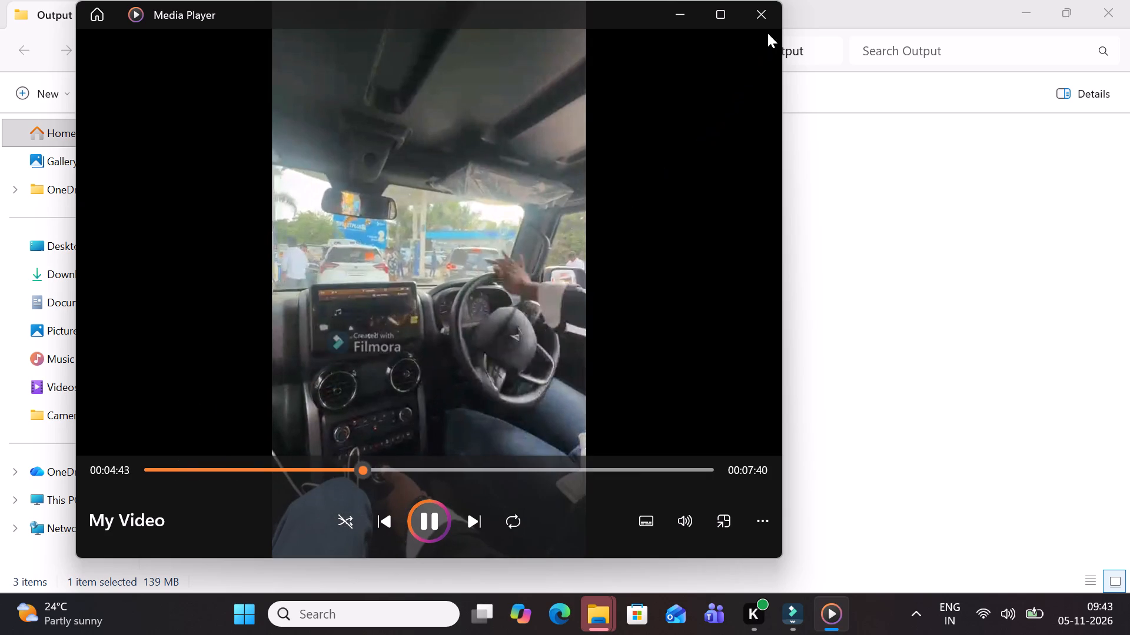
drag(775, 6, 775, 19)
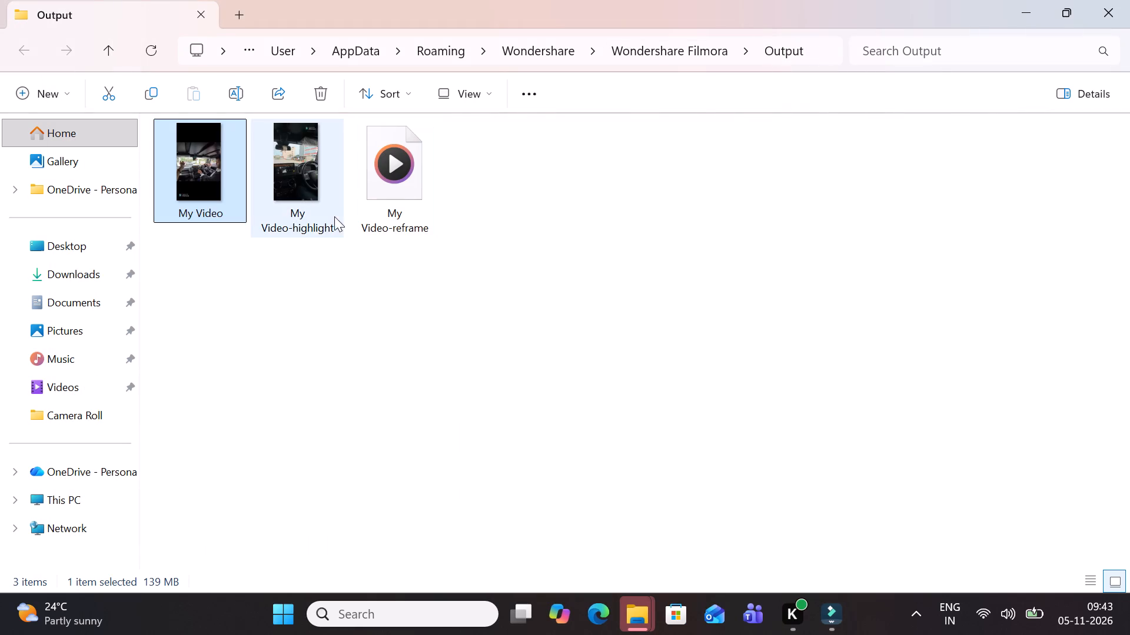
Play the My Video-highlight file, skip through it from beginning to end to review it, and close the player.
click(297, 192)
double_click(297, 192)
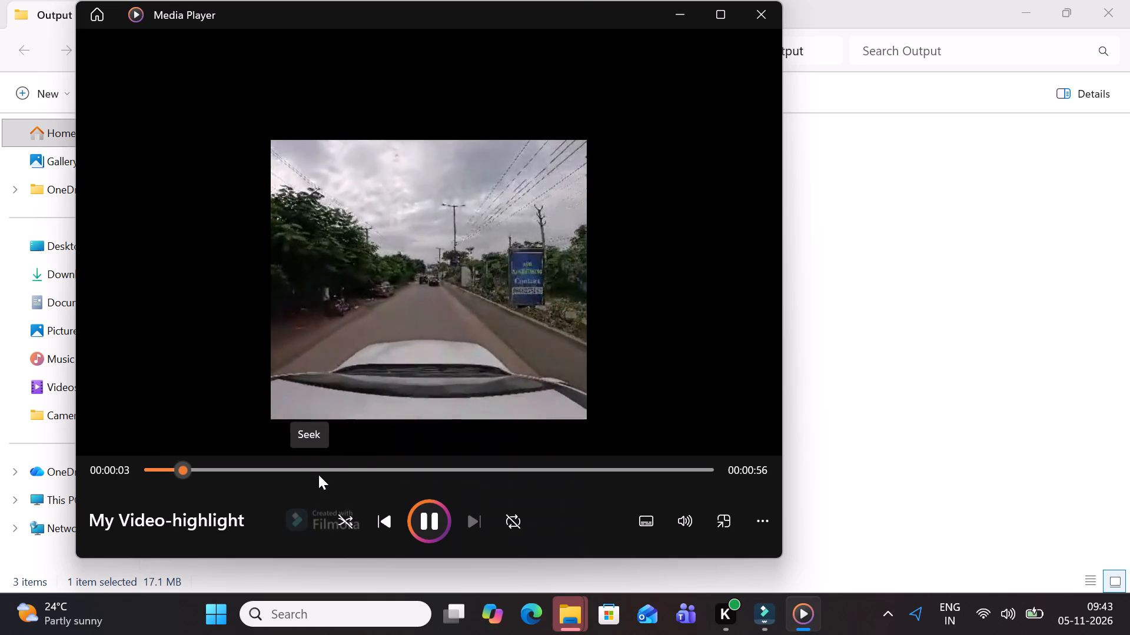
click(318, 474)
click(260, 467)
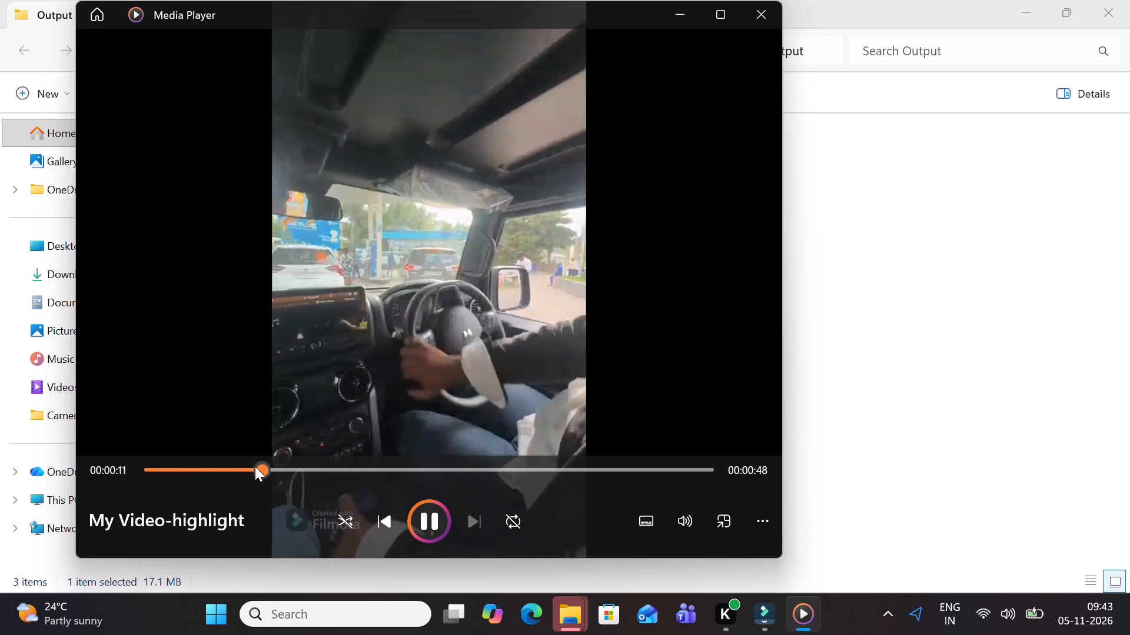
click(202, 463)
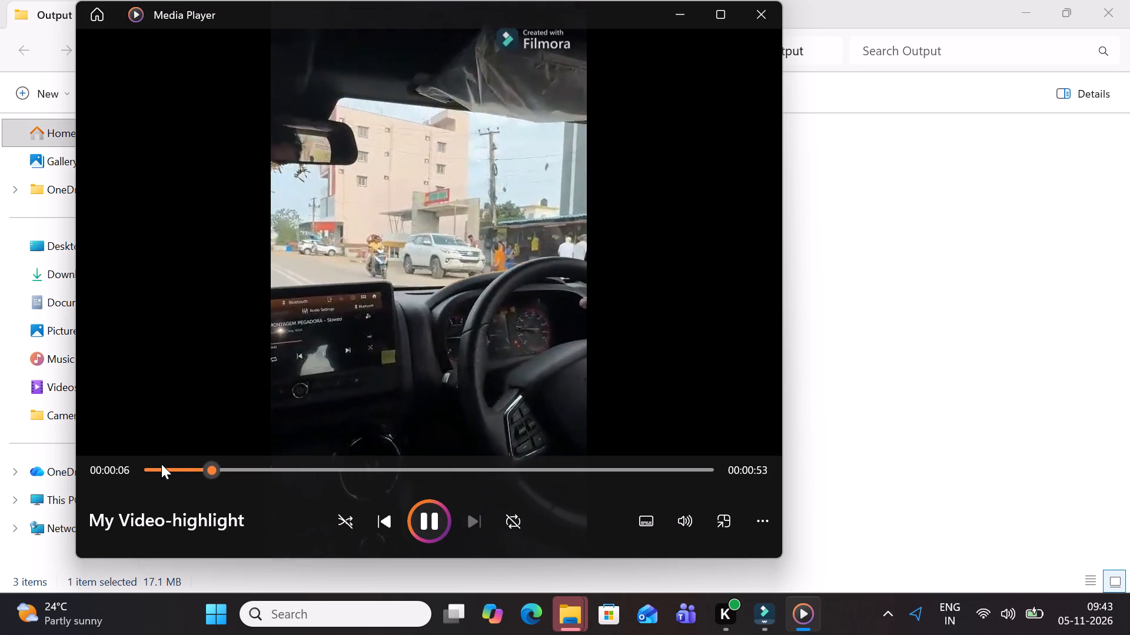
click(161, 464)
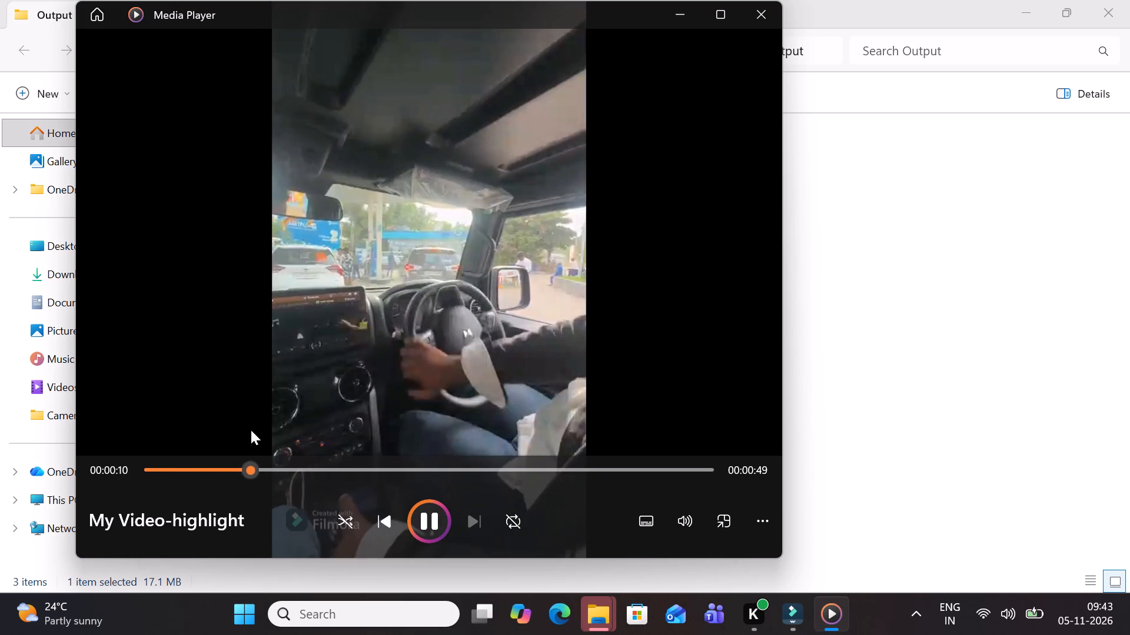
click(350, 464)
click(456, 491)
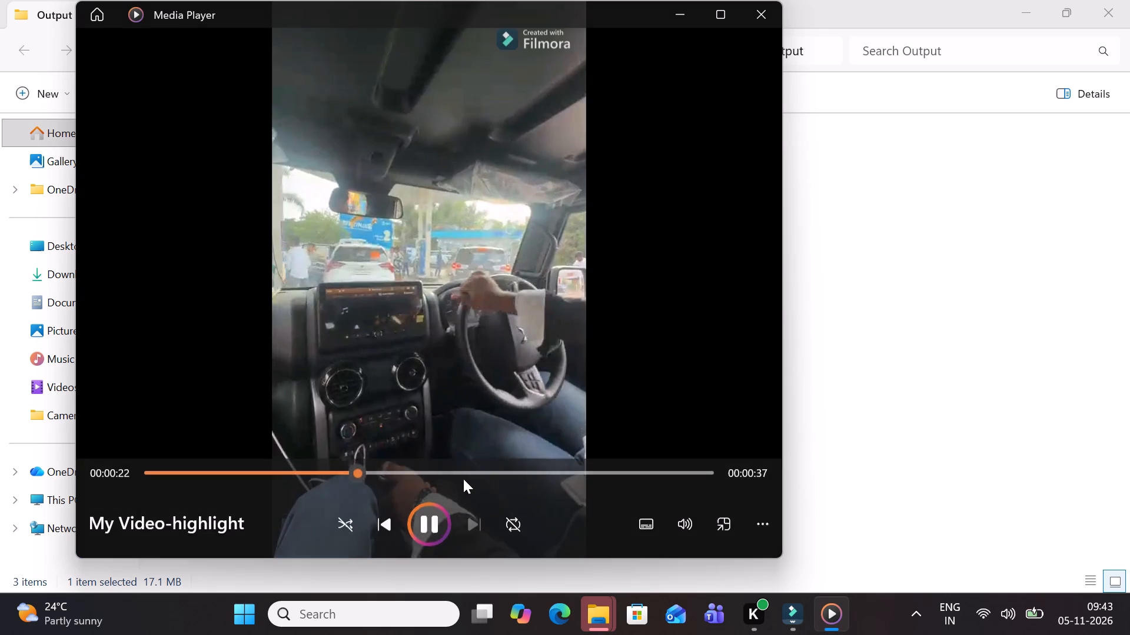
click(464, 476)
click(554, 478)
drag(673, 483, 765, 503)
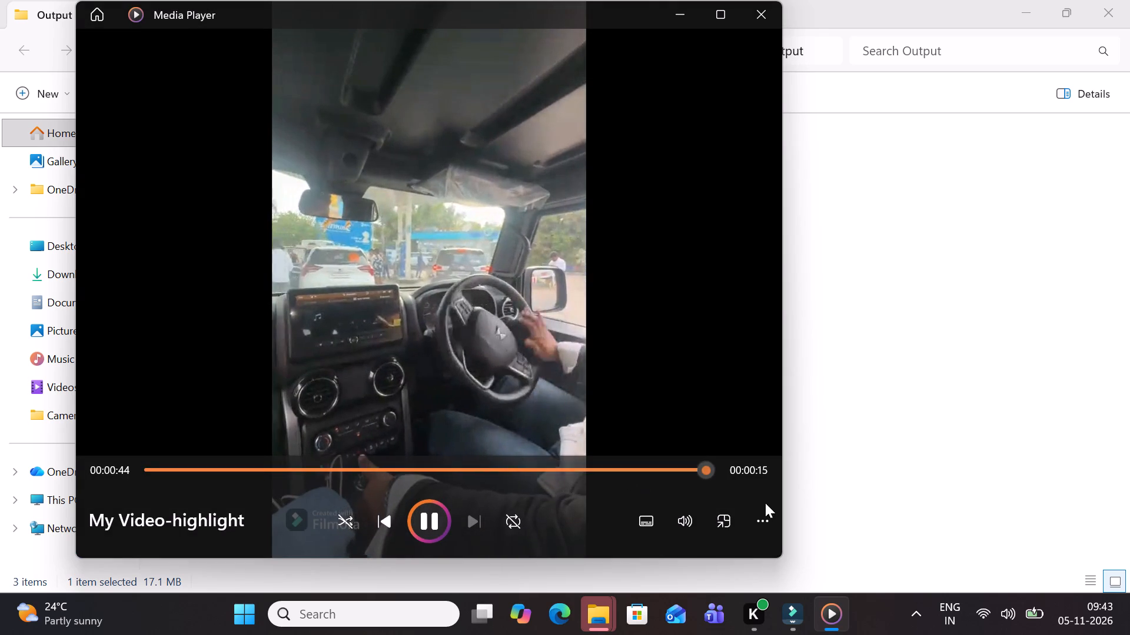
drag(765, 503, 767, 503)
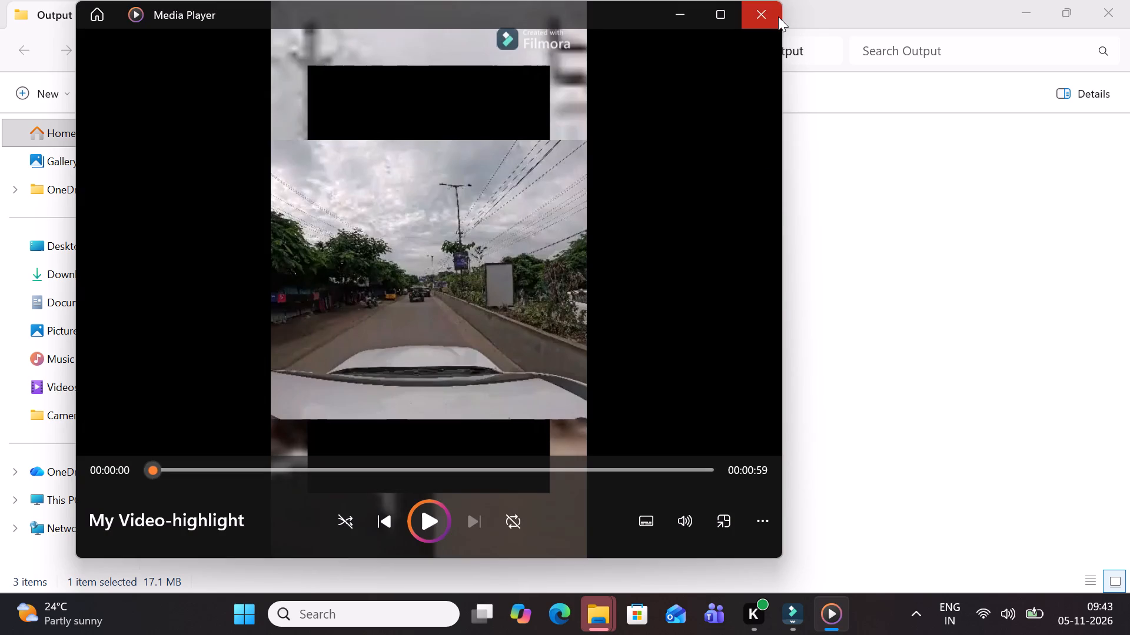
click(778, 16)
Try to play the My Video-reframe file, and close the player.
double_click(410, 178)
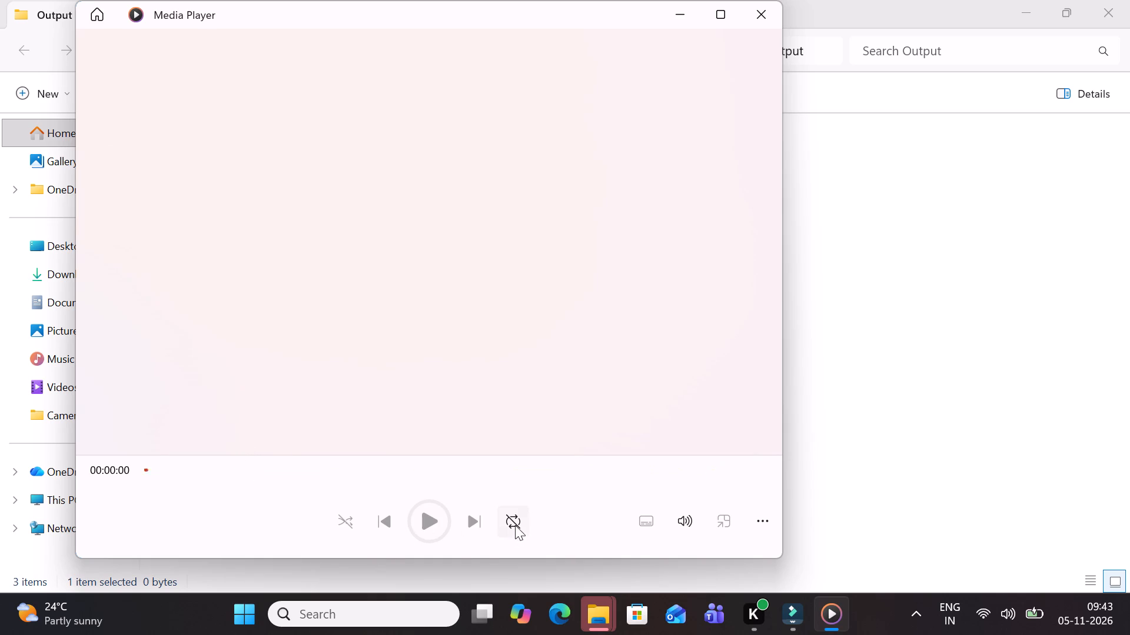
click(515, 523)
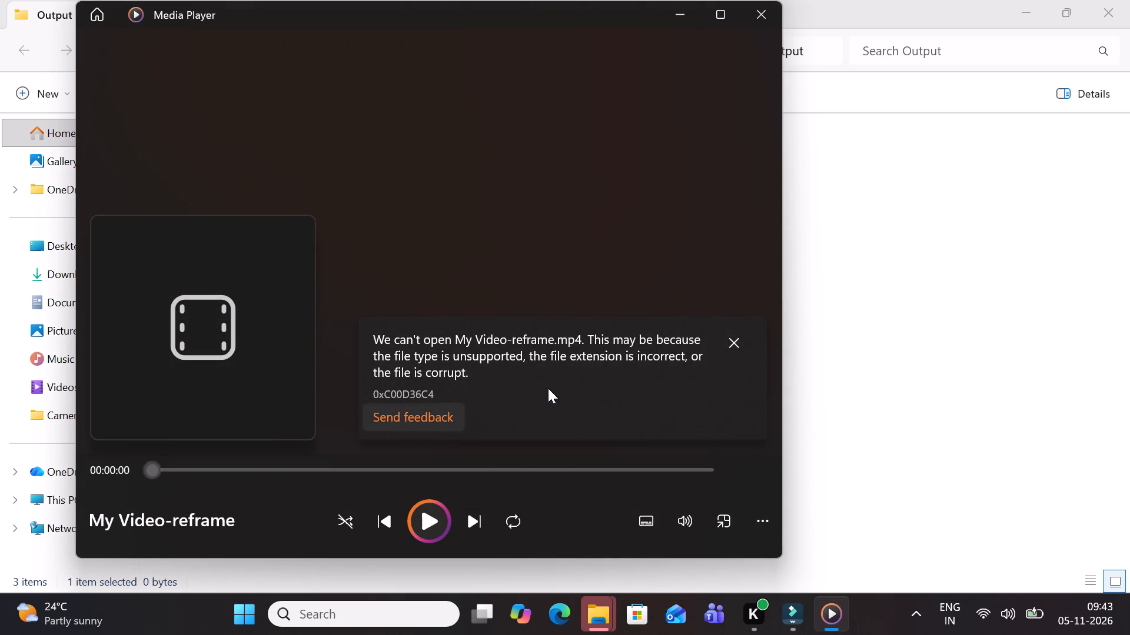
click(733, 342)
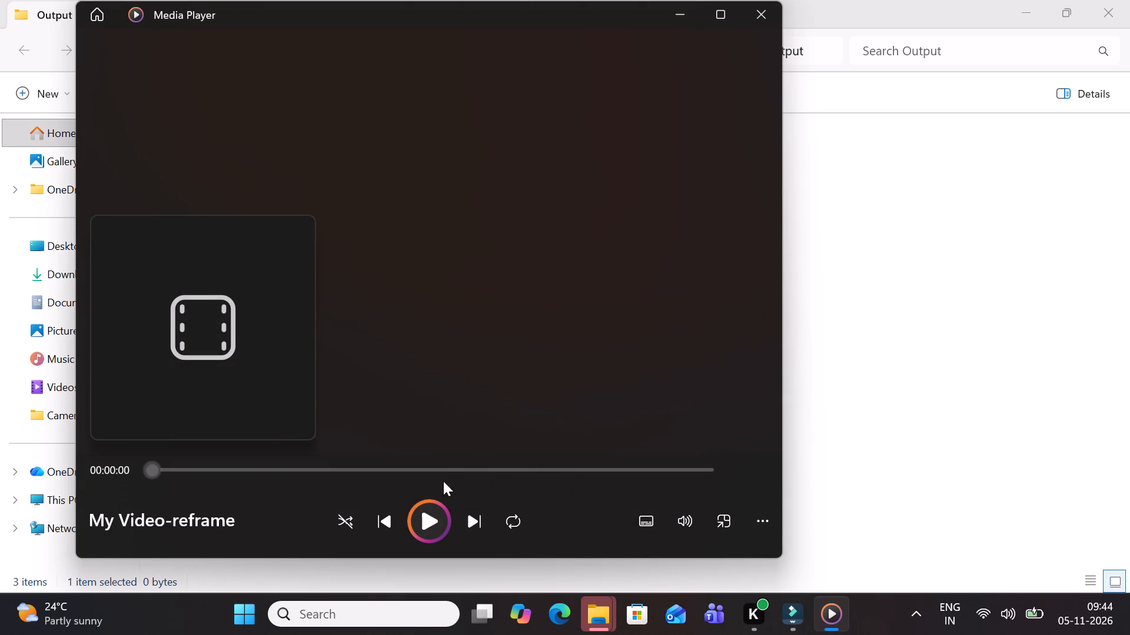
click(421, 515)
click(746, 15)
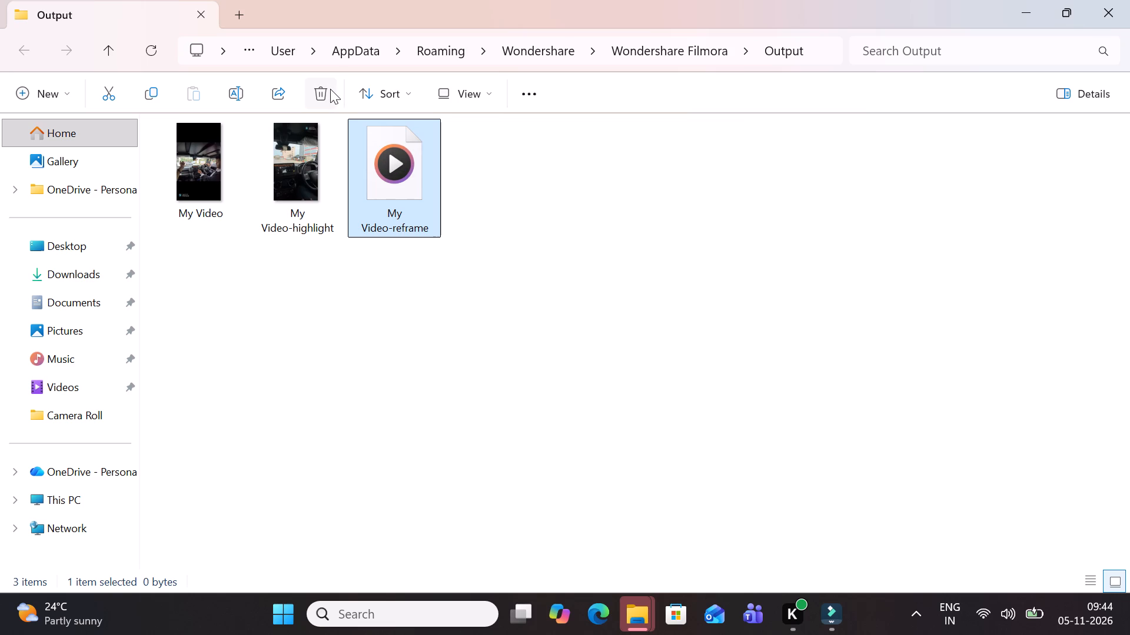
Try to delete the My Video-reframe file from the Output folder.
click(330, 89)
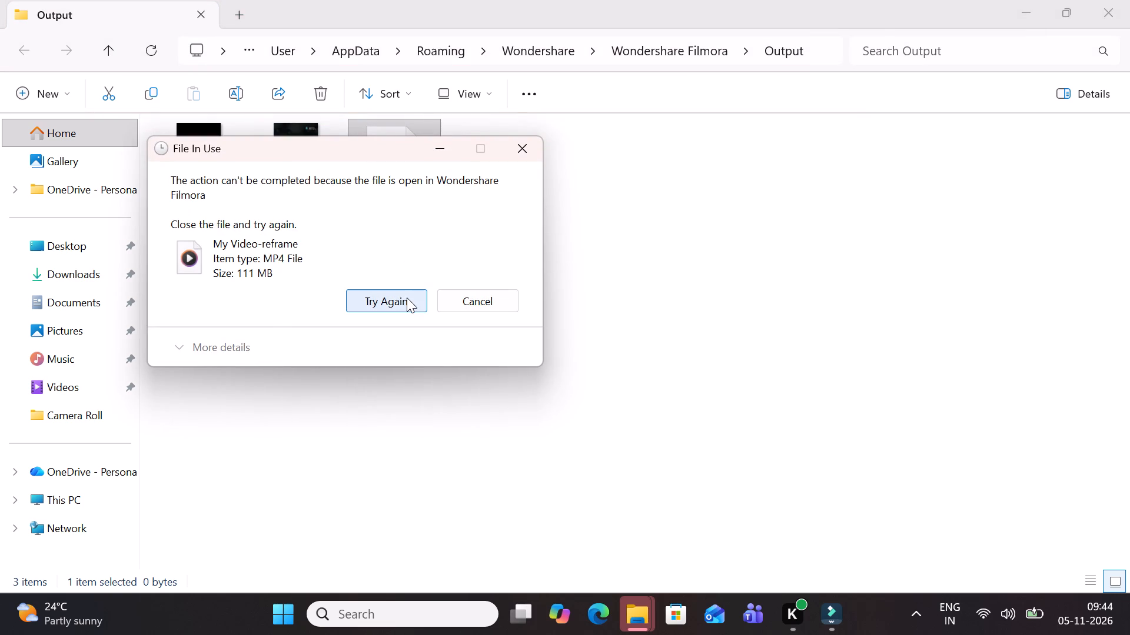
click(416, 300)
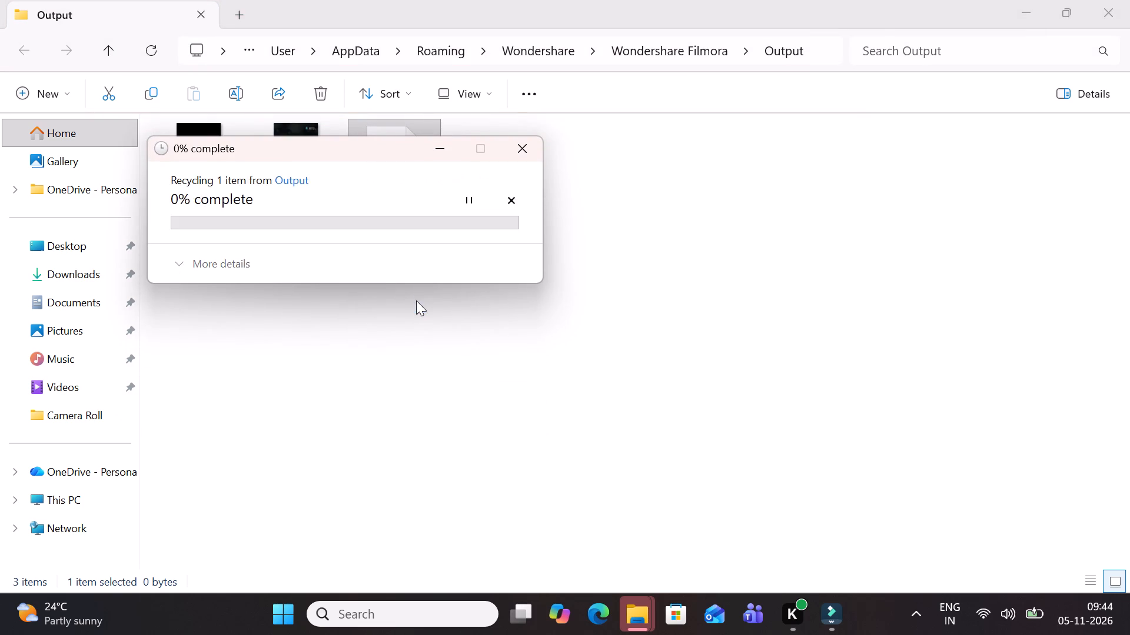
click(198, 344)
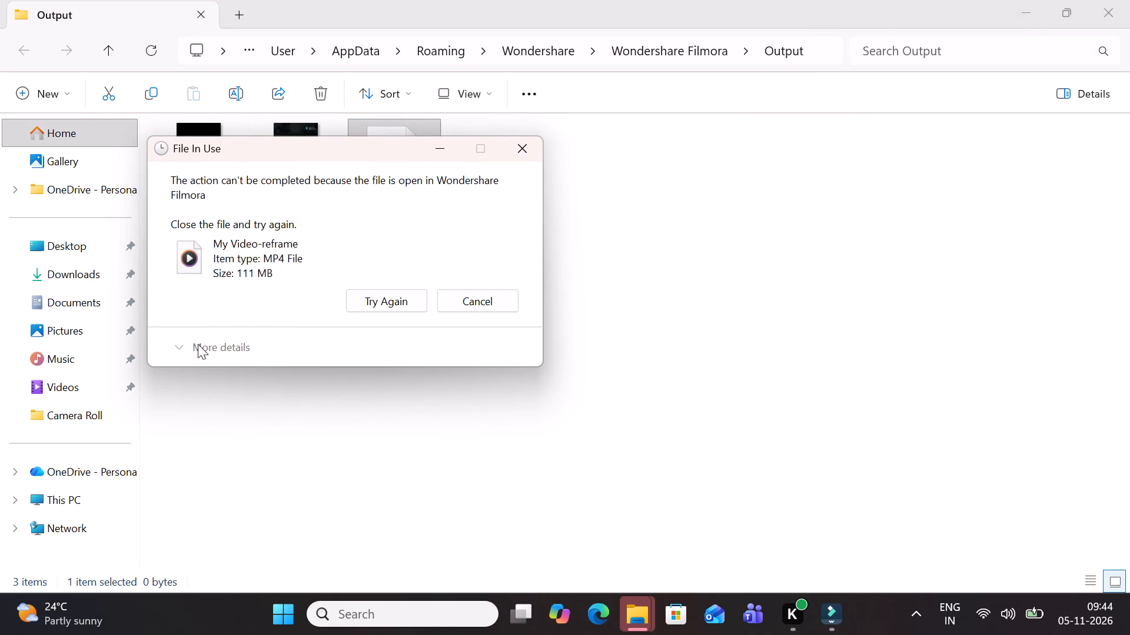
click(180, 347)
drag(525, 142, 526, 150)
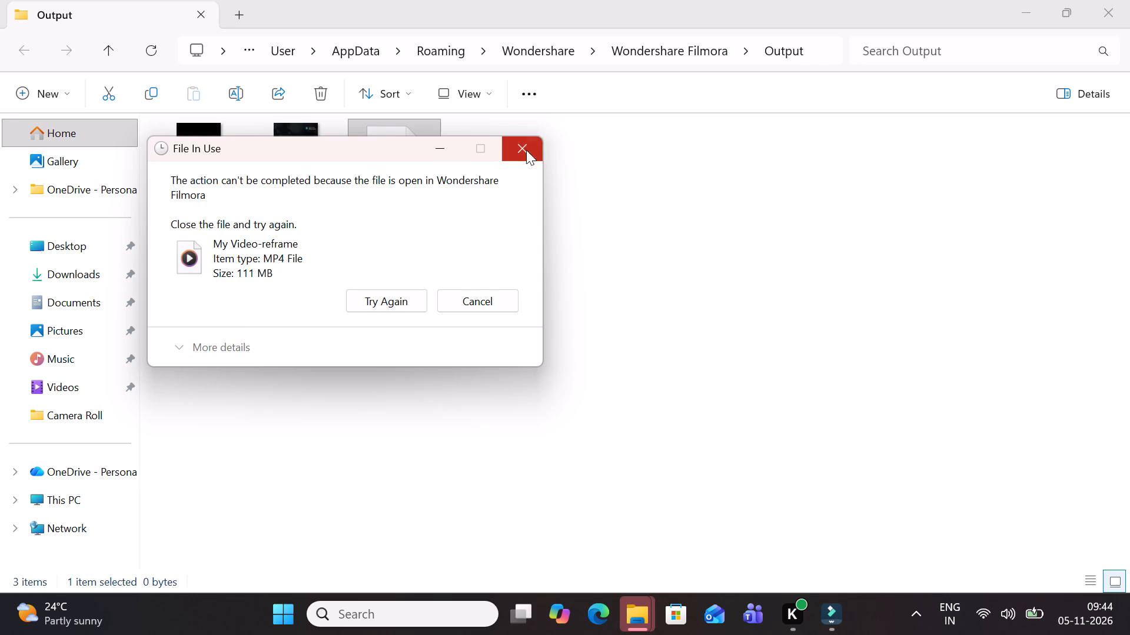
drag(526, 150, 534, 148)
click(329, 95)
Delete the My Video-highlight file from the Output folder.
click(283, 149)
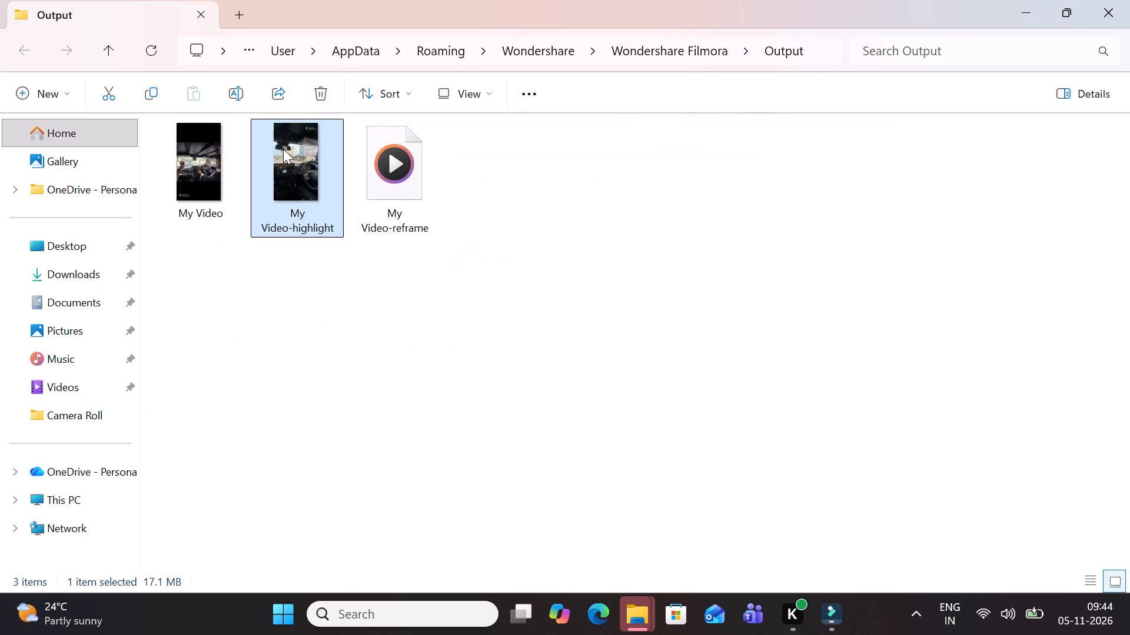
drag(331, 97, 340, 101)
click(330, 94)
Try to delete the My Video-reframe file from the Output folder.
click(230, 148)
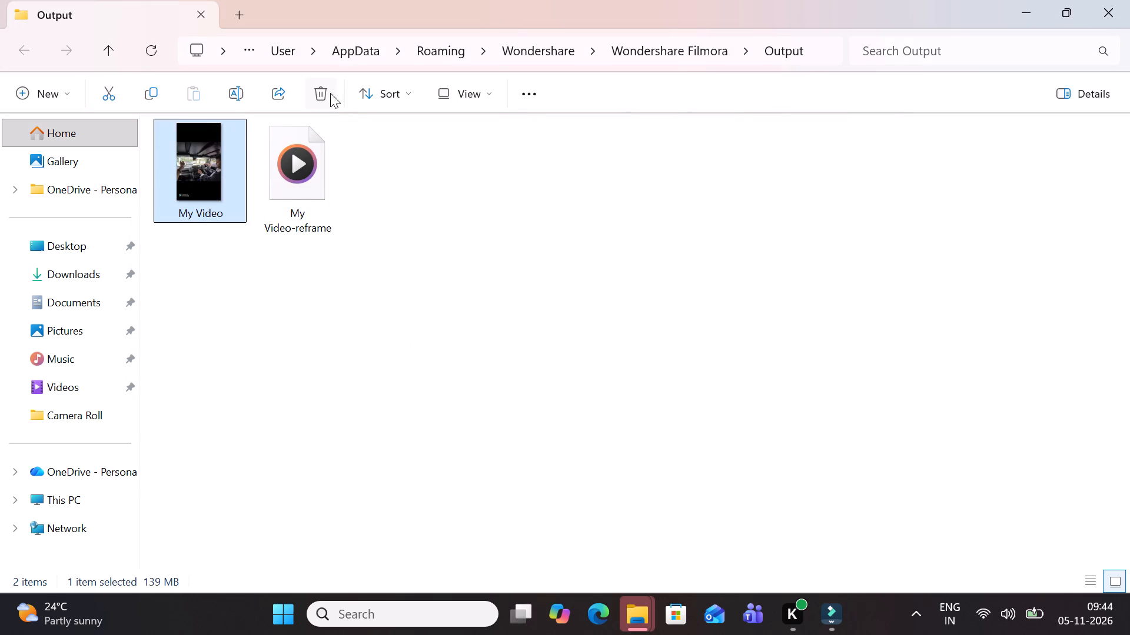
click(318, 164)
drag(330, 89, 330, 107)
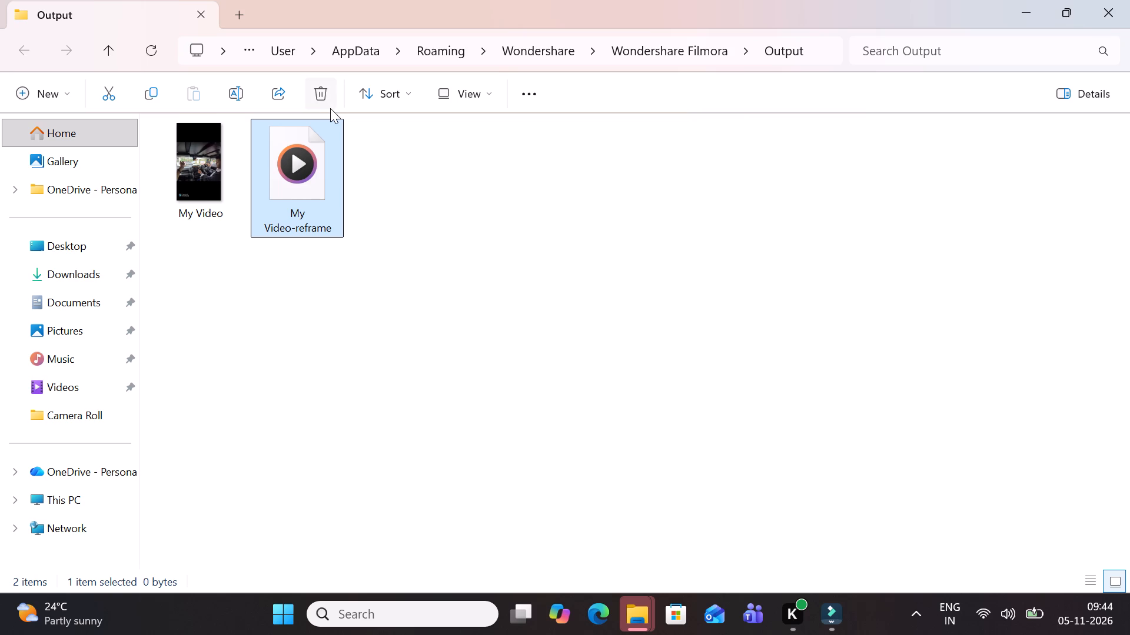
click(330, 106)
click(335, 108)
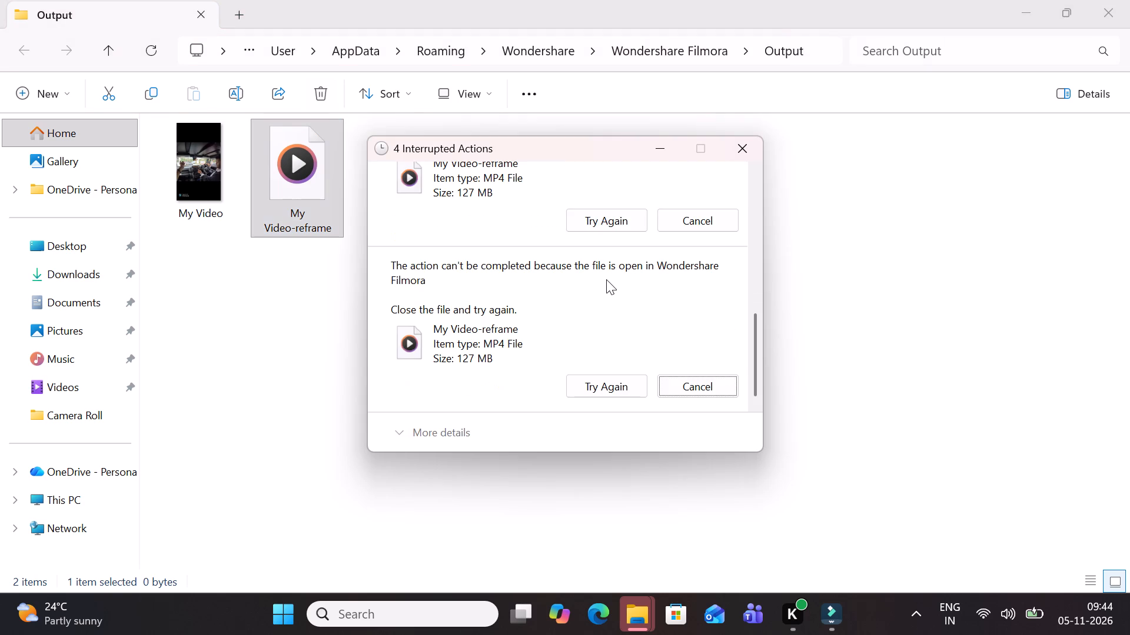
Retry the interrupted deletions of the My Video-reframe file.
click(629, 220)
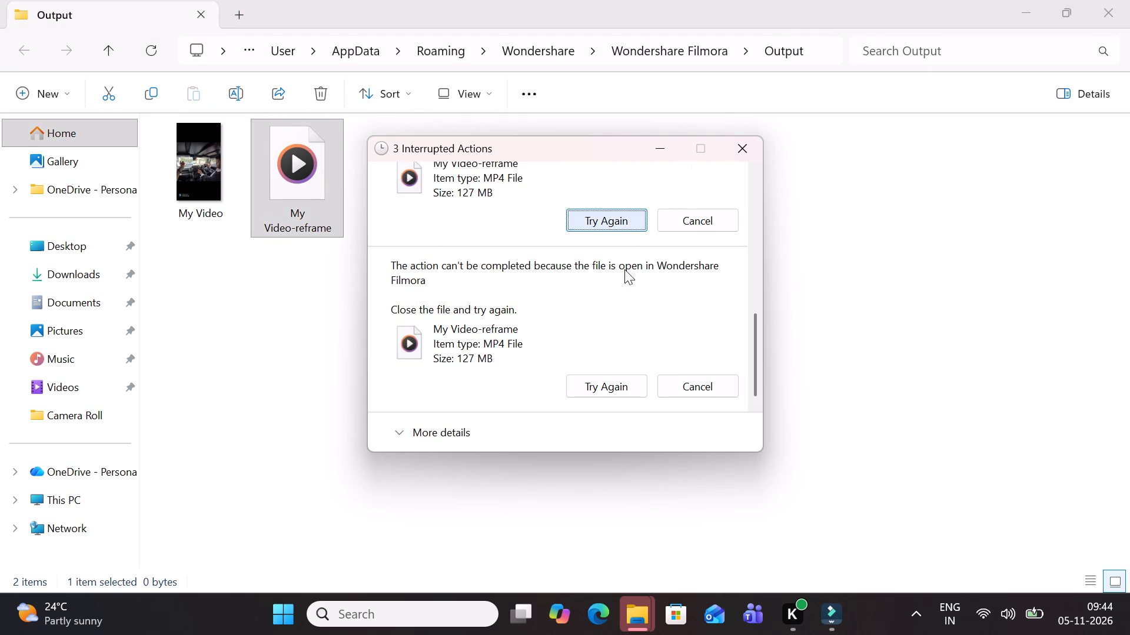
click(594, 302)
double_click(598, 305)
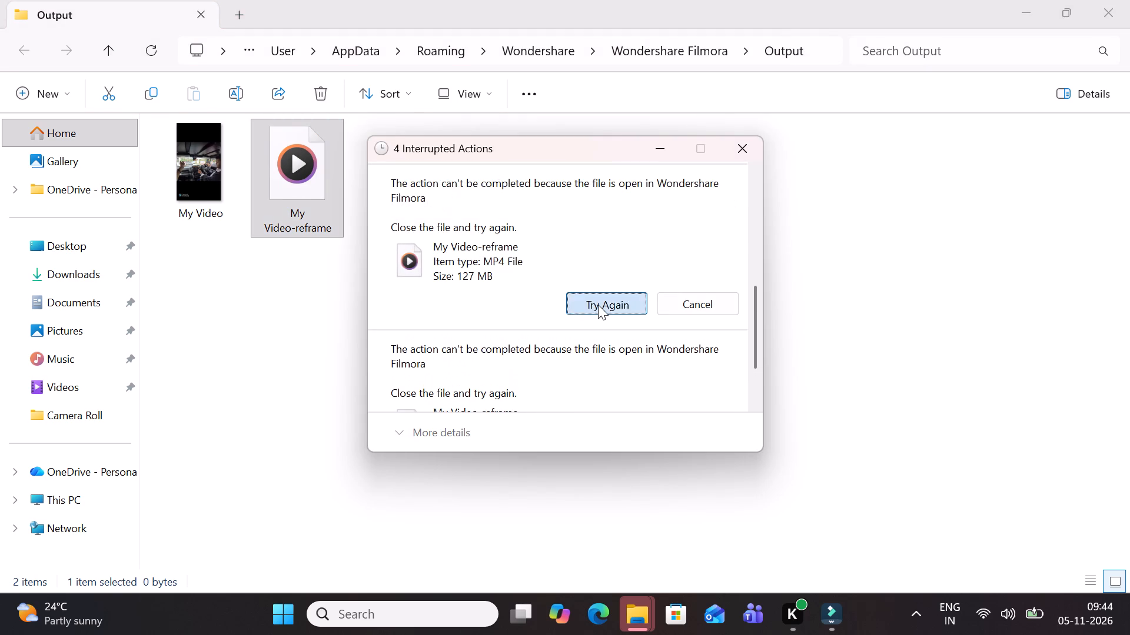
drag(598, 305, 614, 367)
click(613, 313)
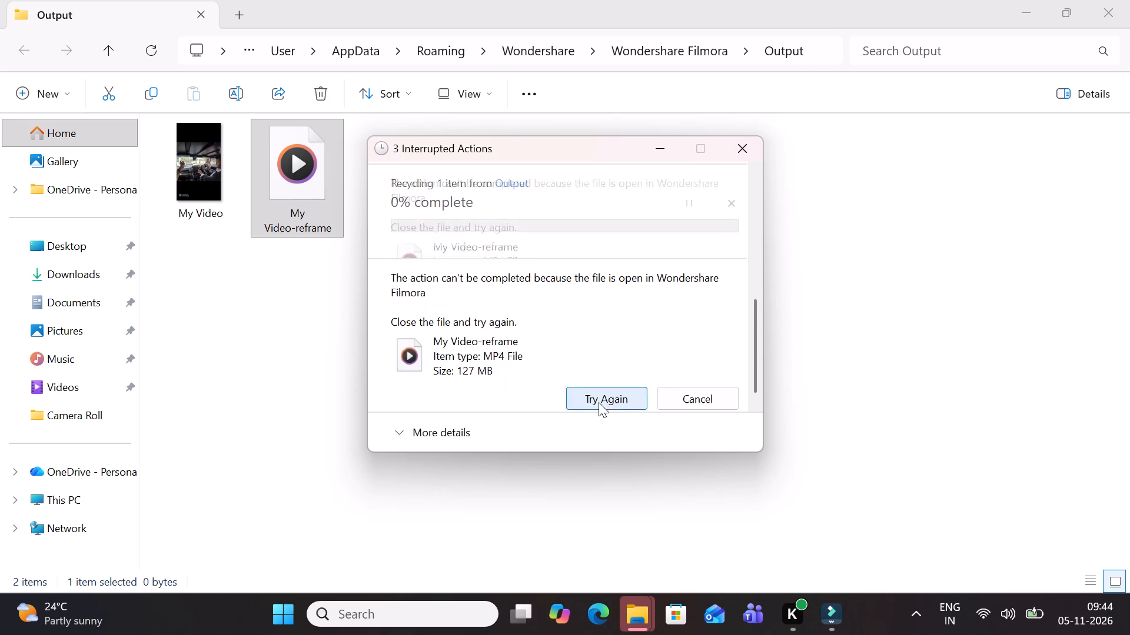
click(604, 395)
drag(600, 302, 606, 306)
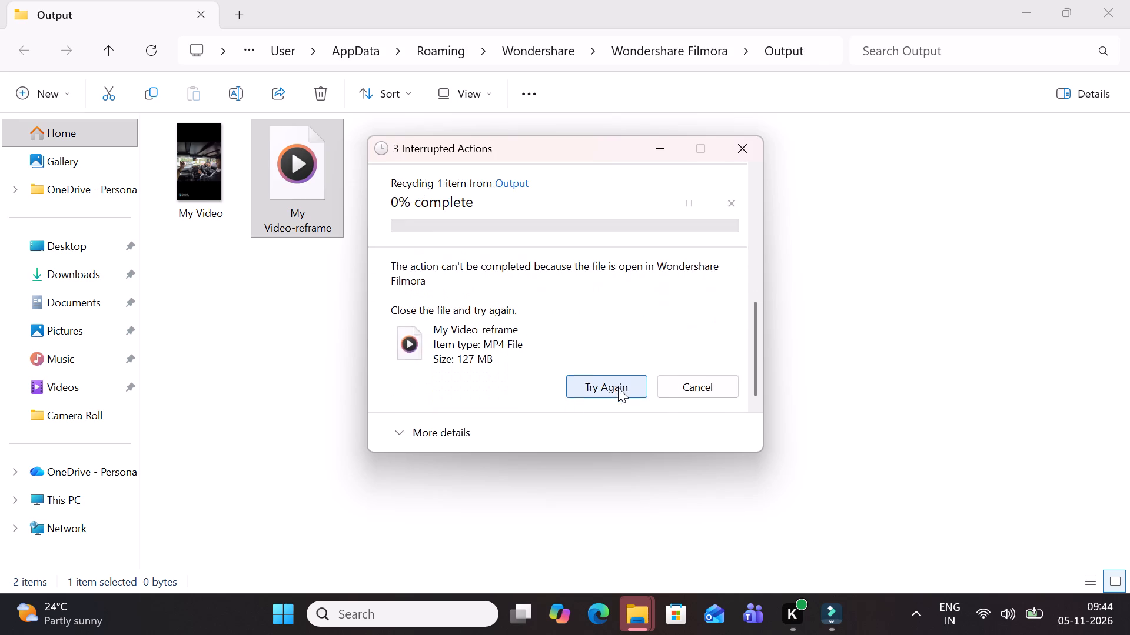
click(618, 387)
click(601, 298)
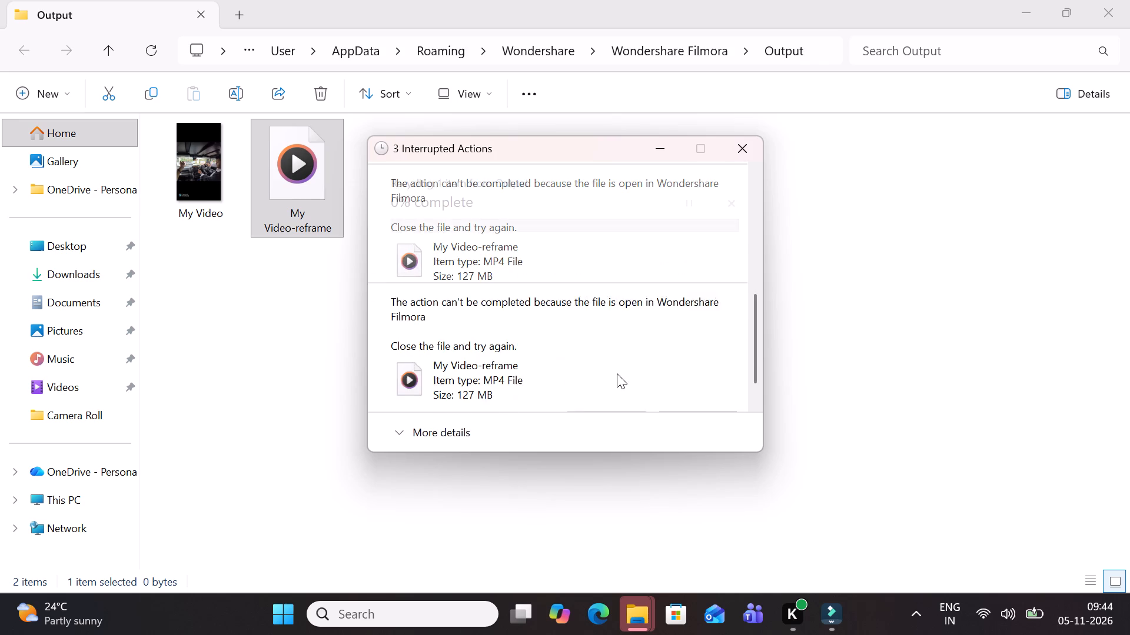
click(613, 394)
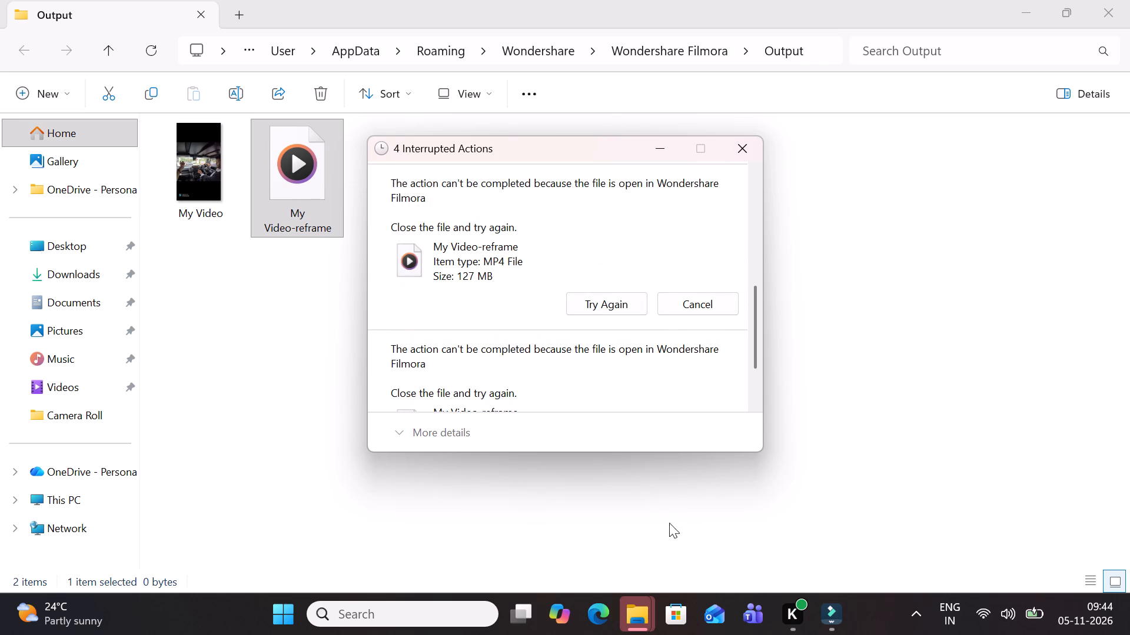
Switch to the main Wondershare Filmora window and close its Export window.
click(848, 626)
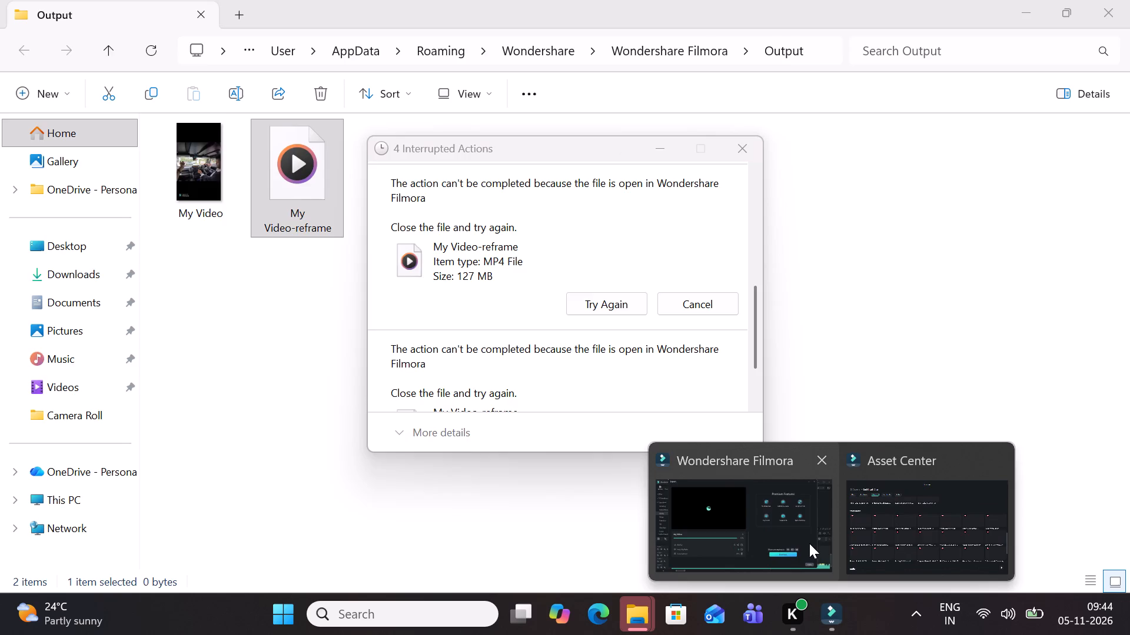
click(809, 540)
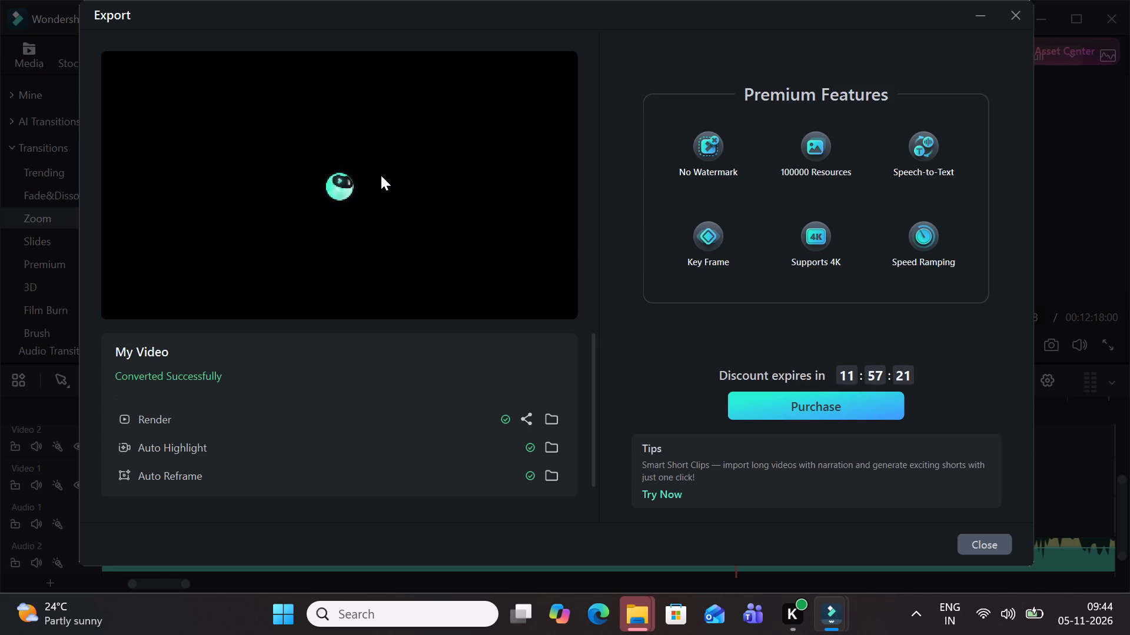
drag(356, 196, 358, 202)
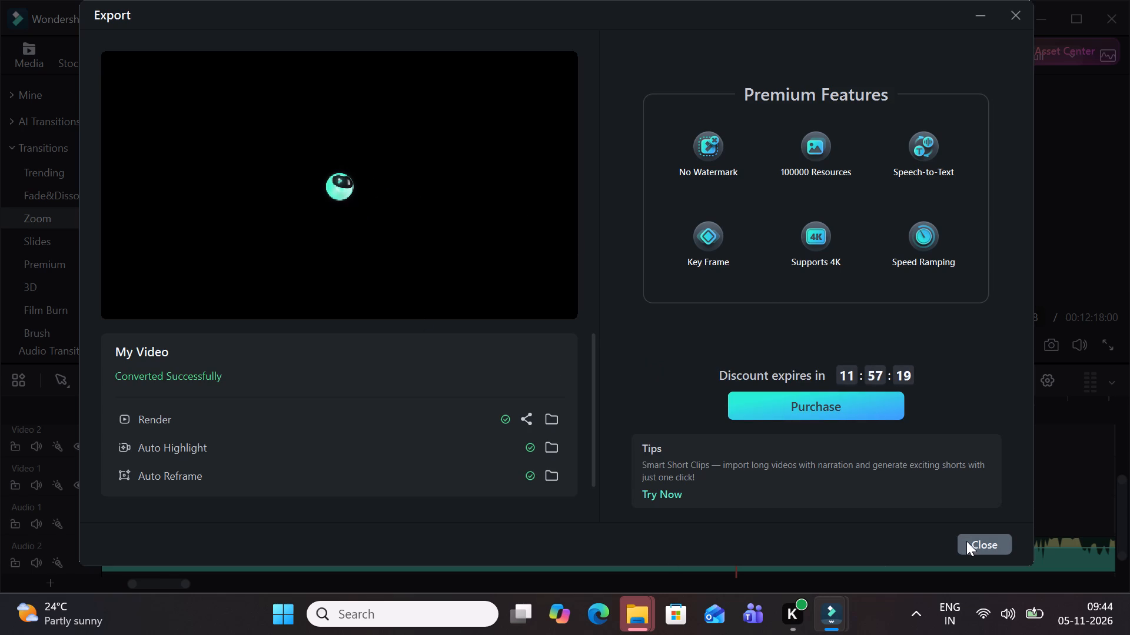
click(972, 549)
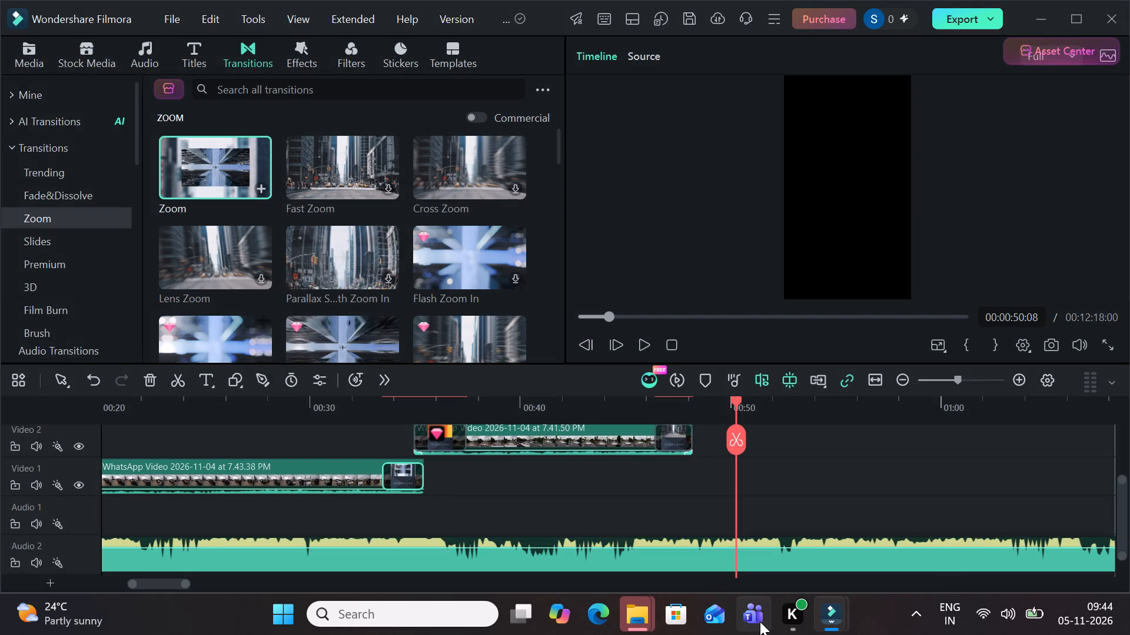
Play the project timeline preview from the current playhead position.
drag(639, 611, 646, 617)
drag(653, 346, 665, 354)
click(643, 355)
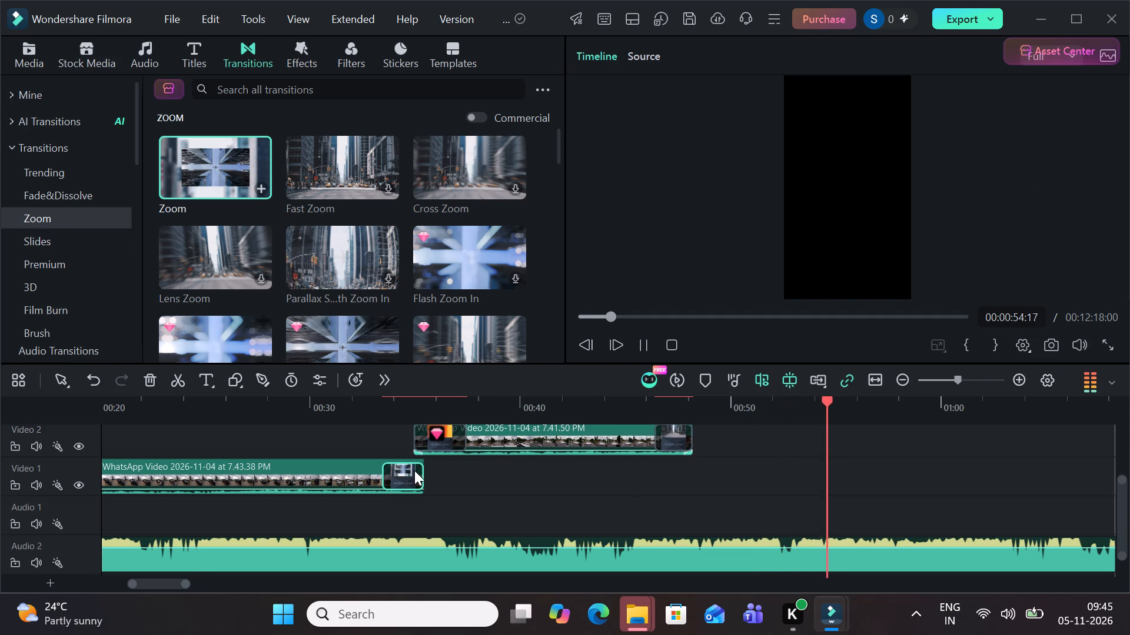
Close the project in Filmora without saving the changes.
click(1021, 18)
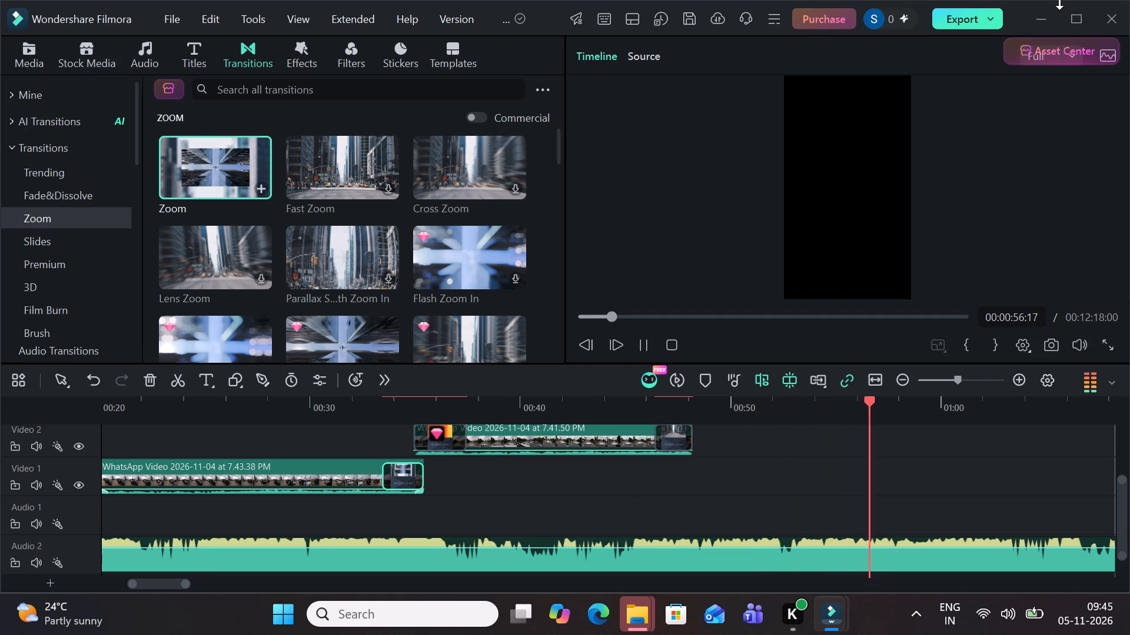
click(1110, 5)
click(1105, 16)
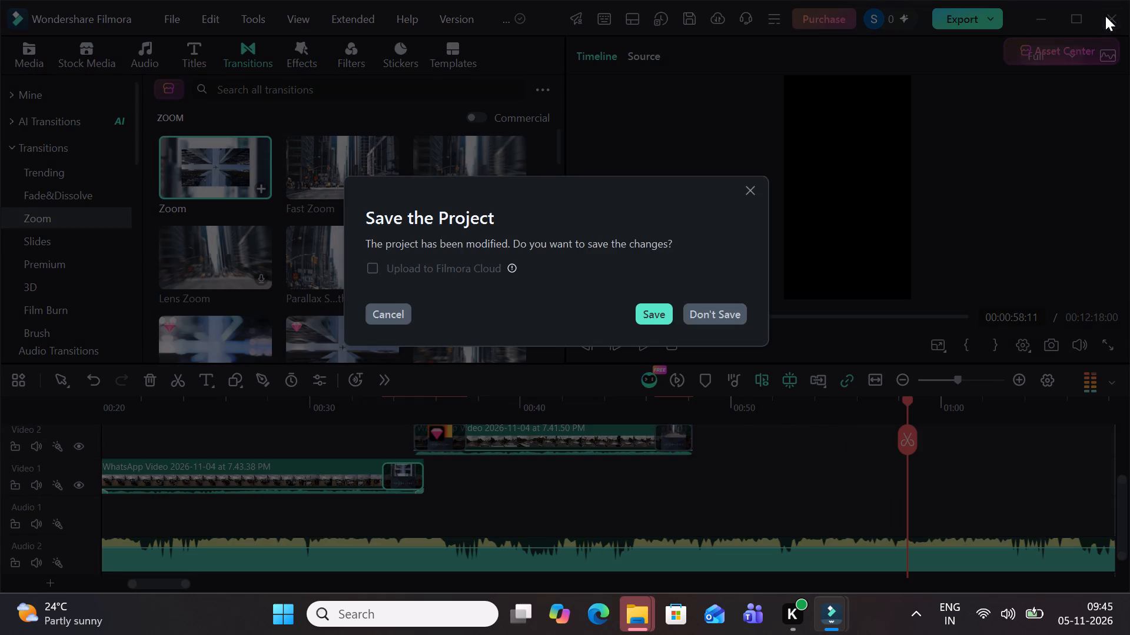
click(699, 317)
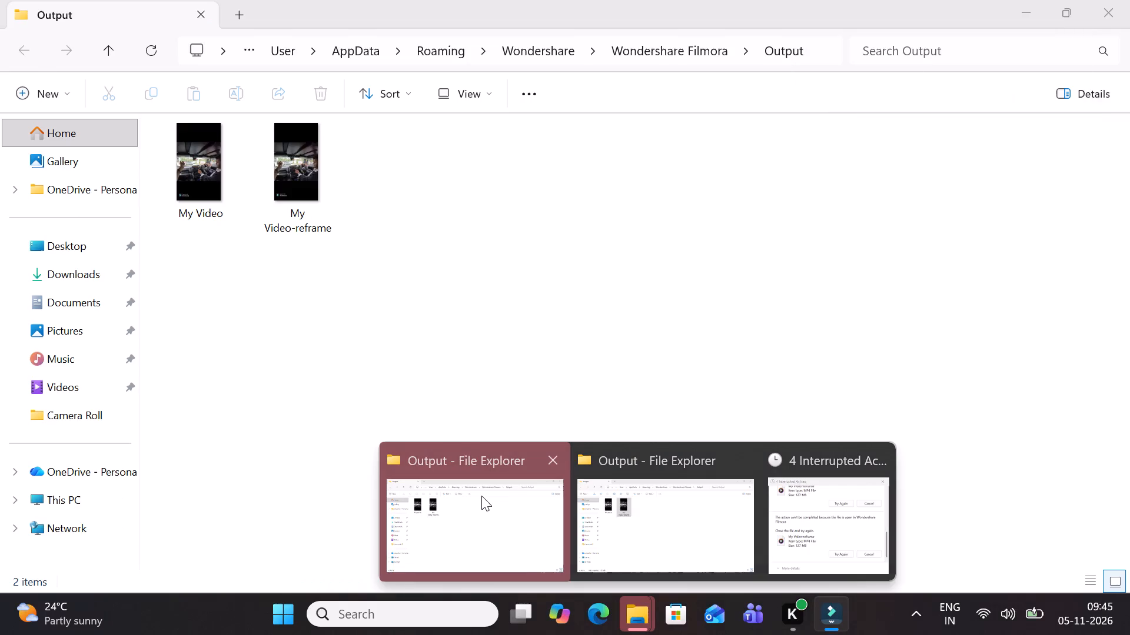
Switch to the Output folder, play the My Video-reframe file, skip through it towards the end to review it, and close the player.
click(481, 496)
click(322, 187)
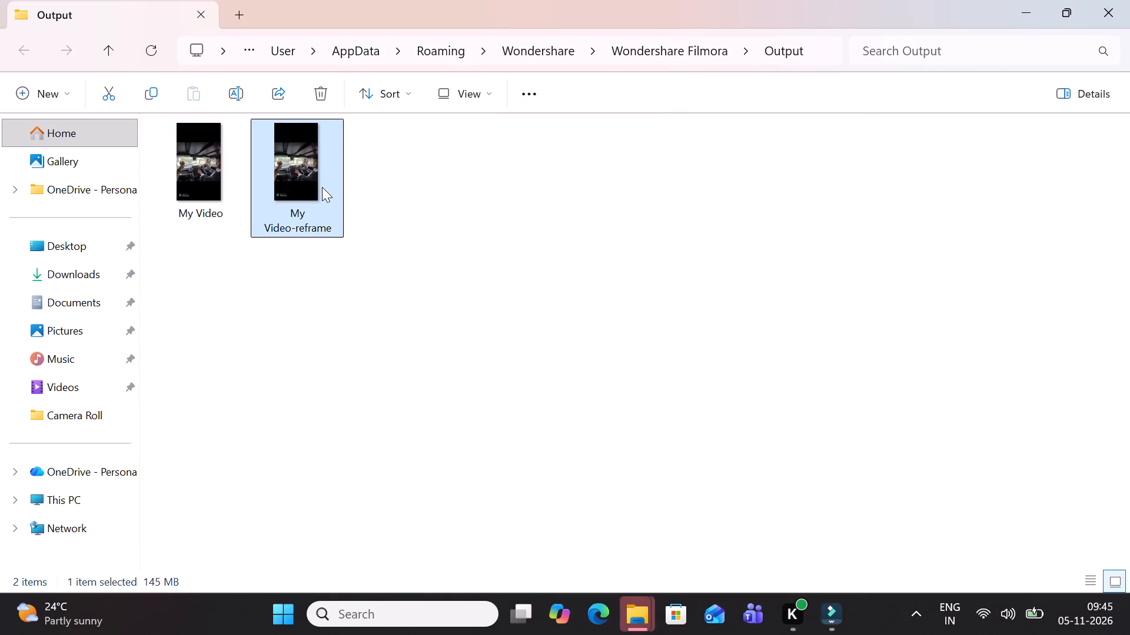
click(323, 186)
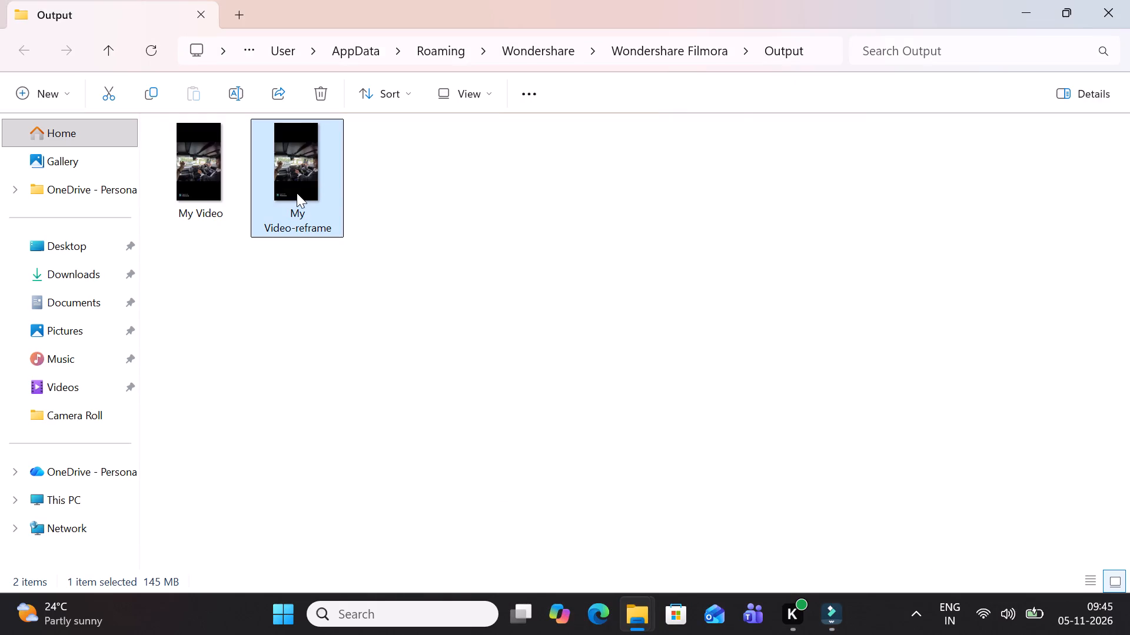
double_click(296, 193)
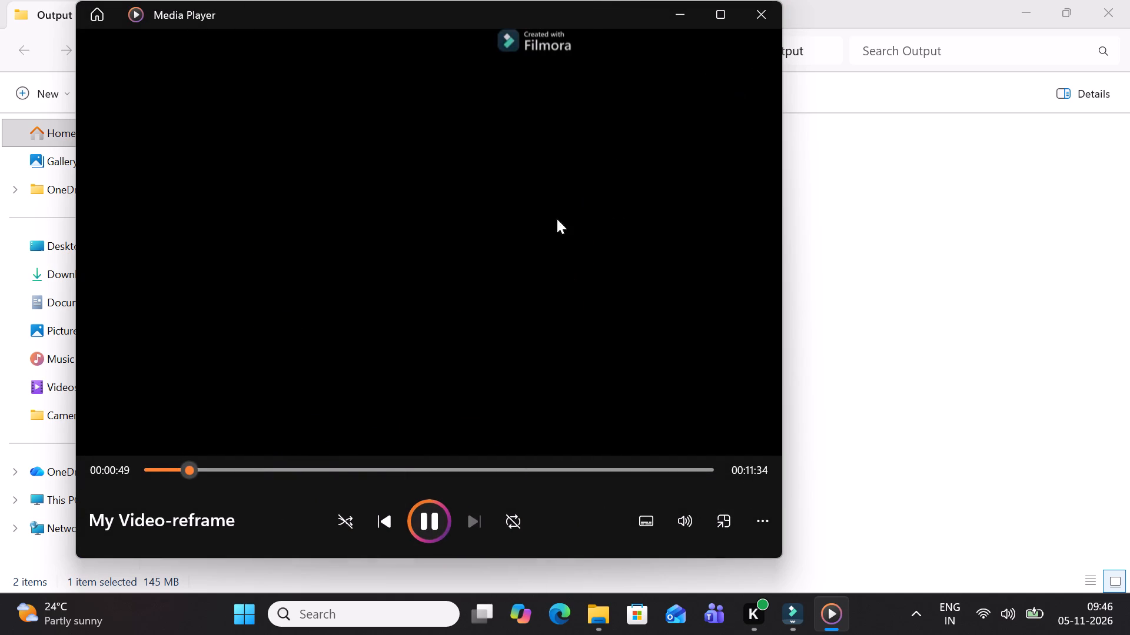
click(194, 456)
click(217, 472)
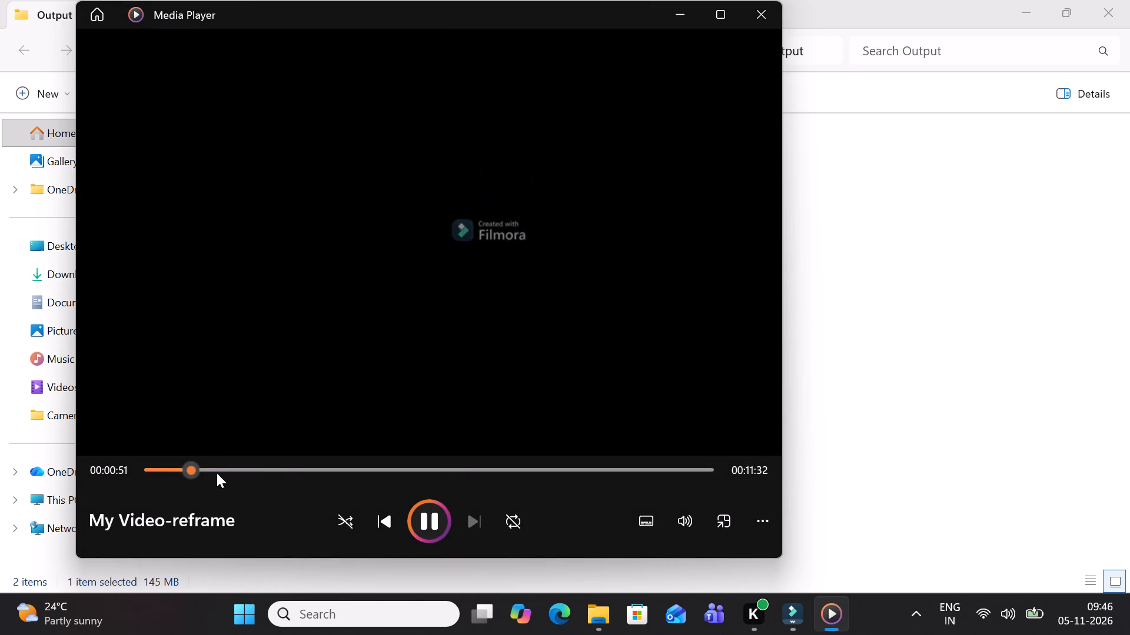
click(286, 462)
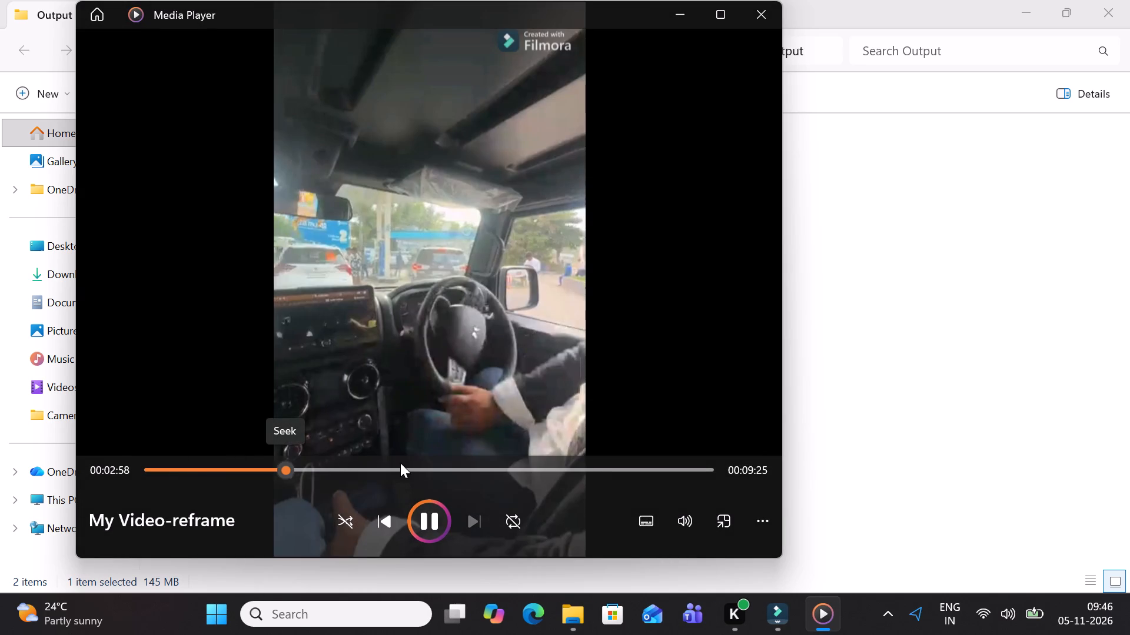
click(422, 476)
drag(521, 468, 529, 469)
drag(580, 469, 581, 470)
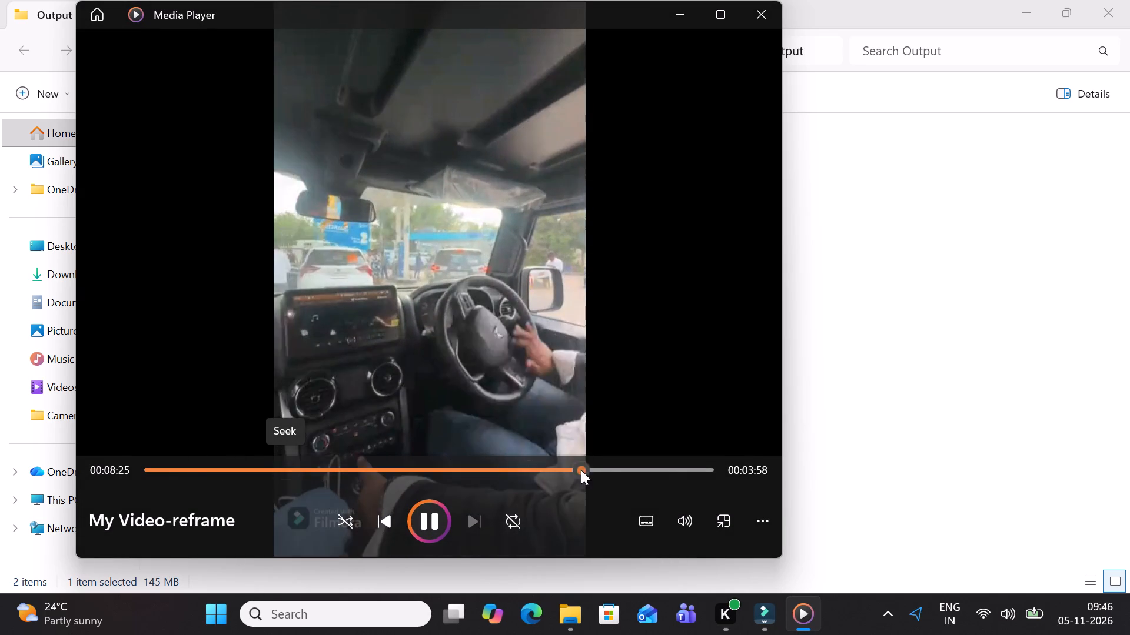
drag(581, 470, 587, 467)
click(672, 473)
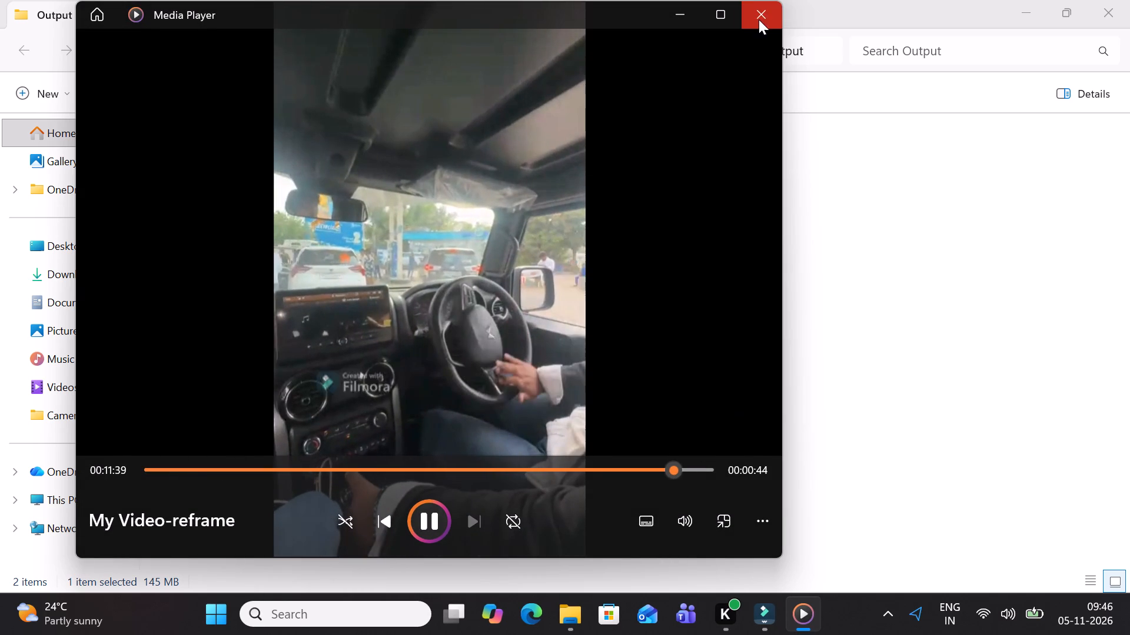
click(759, 19)
Delete the My Video-reframe file from the Output folder.
click(334, 101)
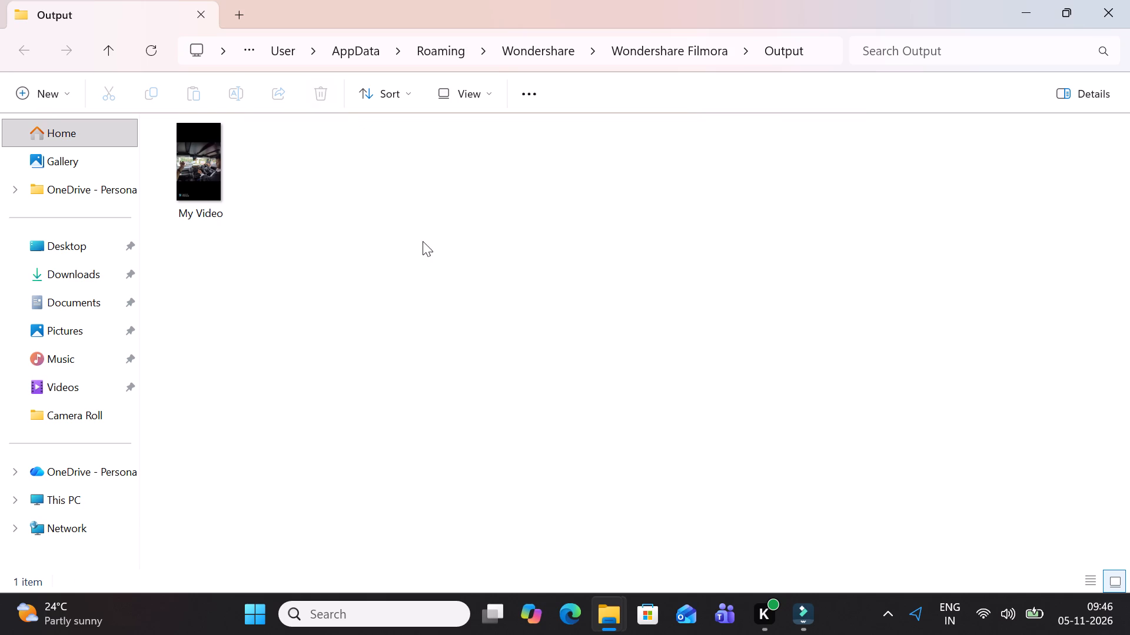
Delete the My Video file from the Output folder.
click(214, 168)
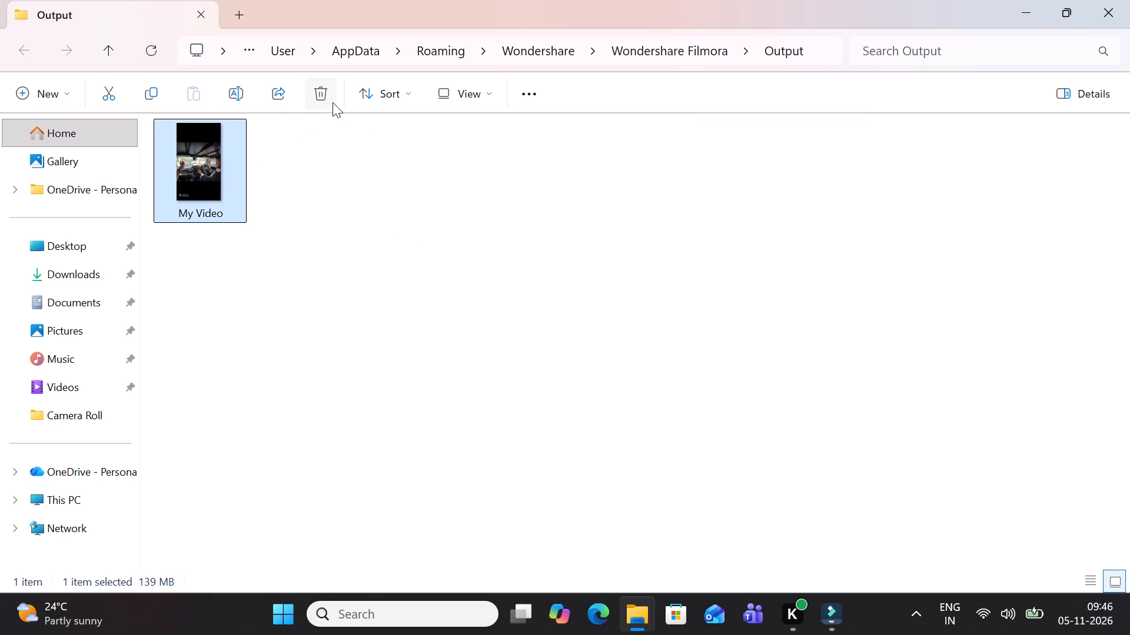
click(330, 102)
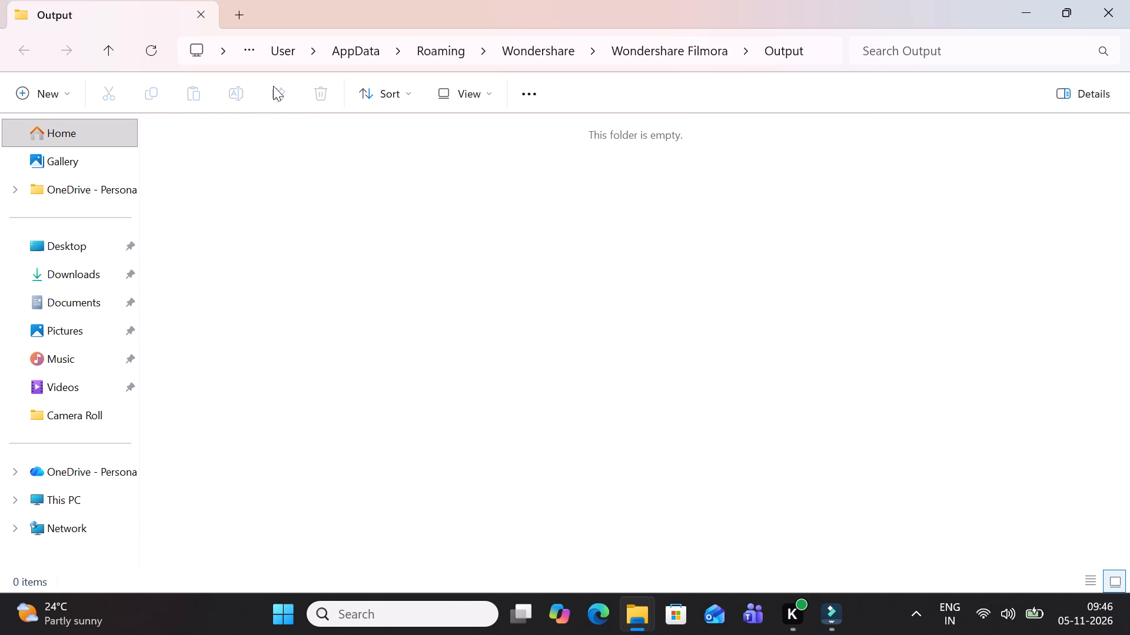
click(272, 86)
Close both Output folder windows and cancel all the interrupted file deletions.
drag(1104, 11, 1109, 28)
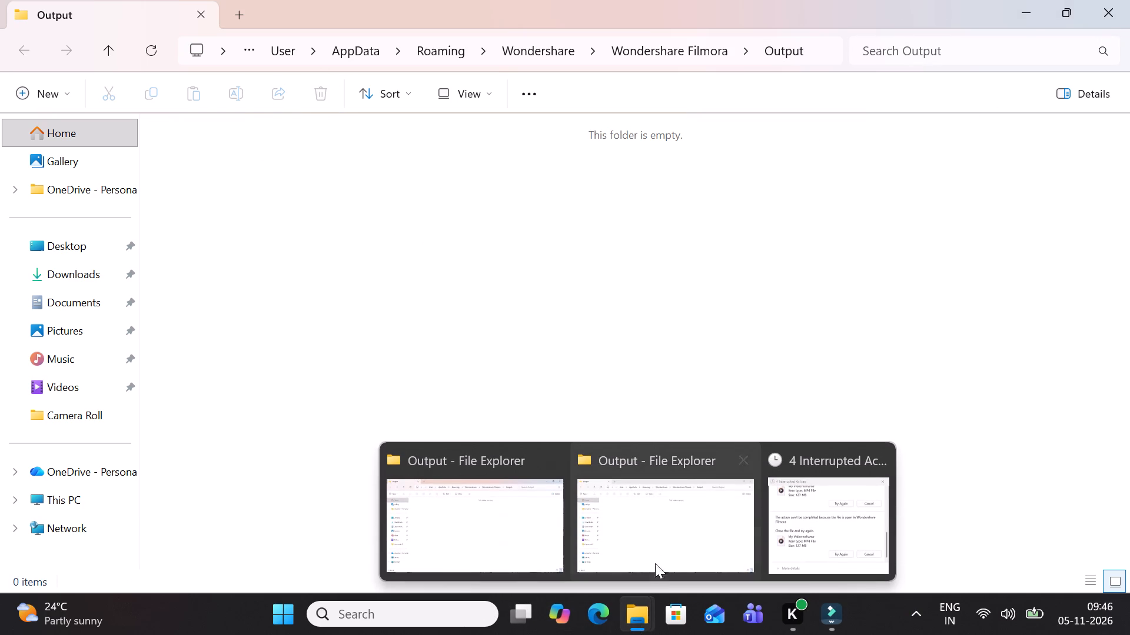
click(736, 460)
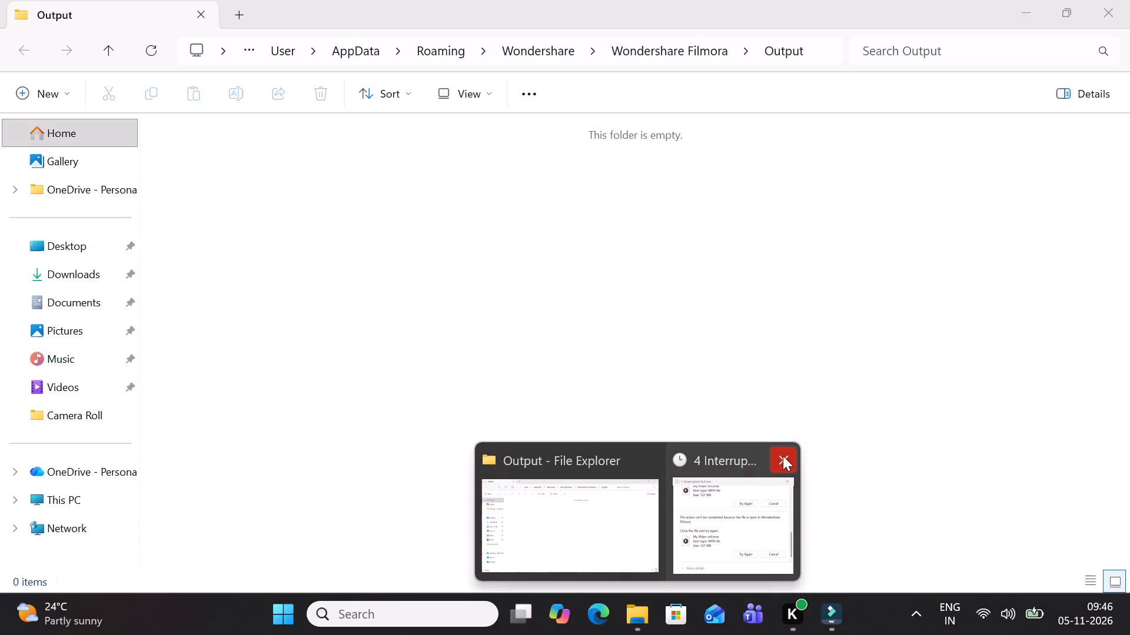
click(783, 457)
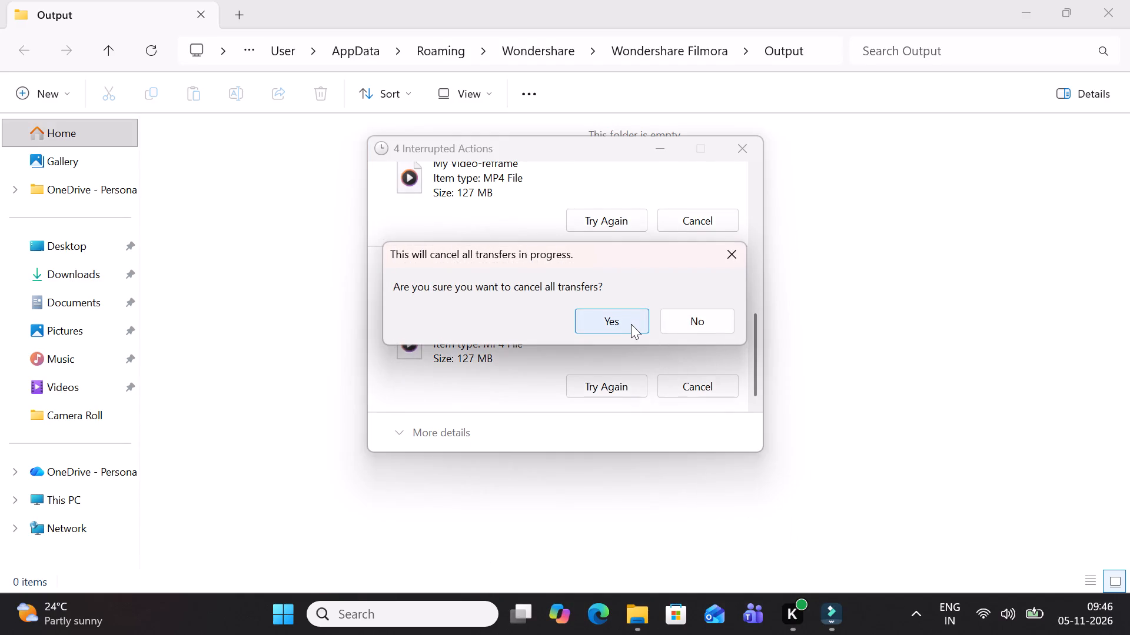
click(630, 323)
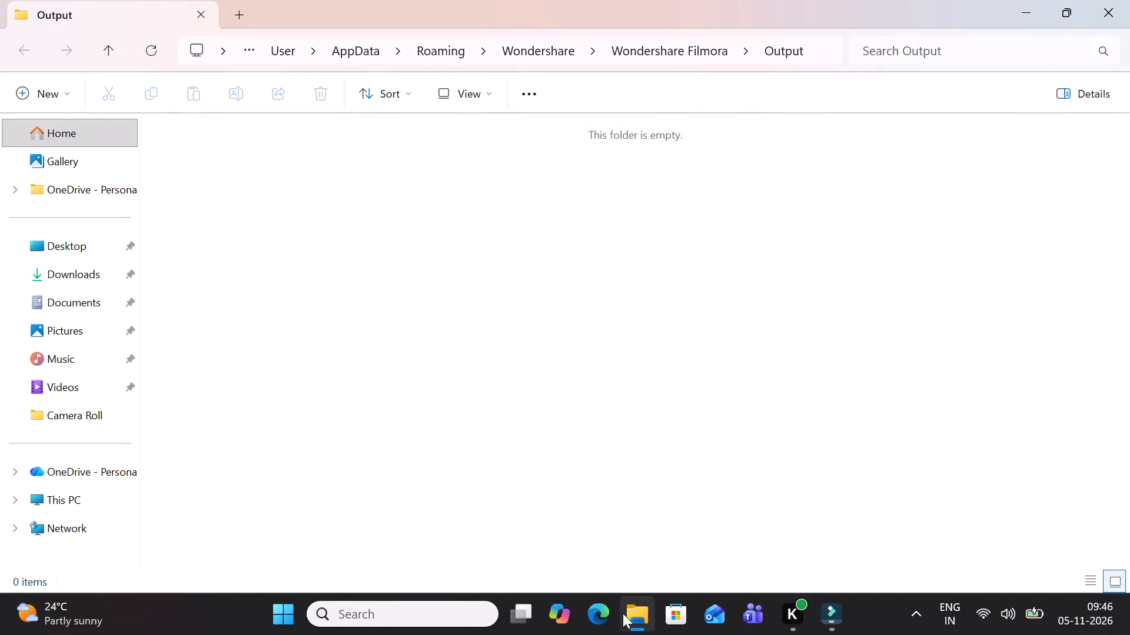
click(710, 454)
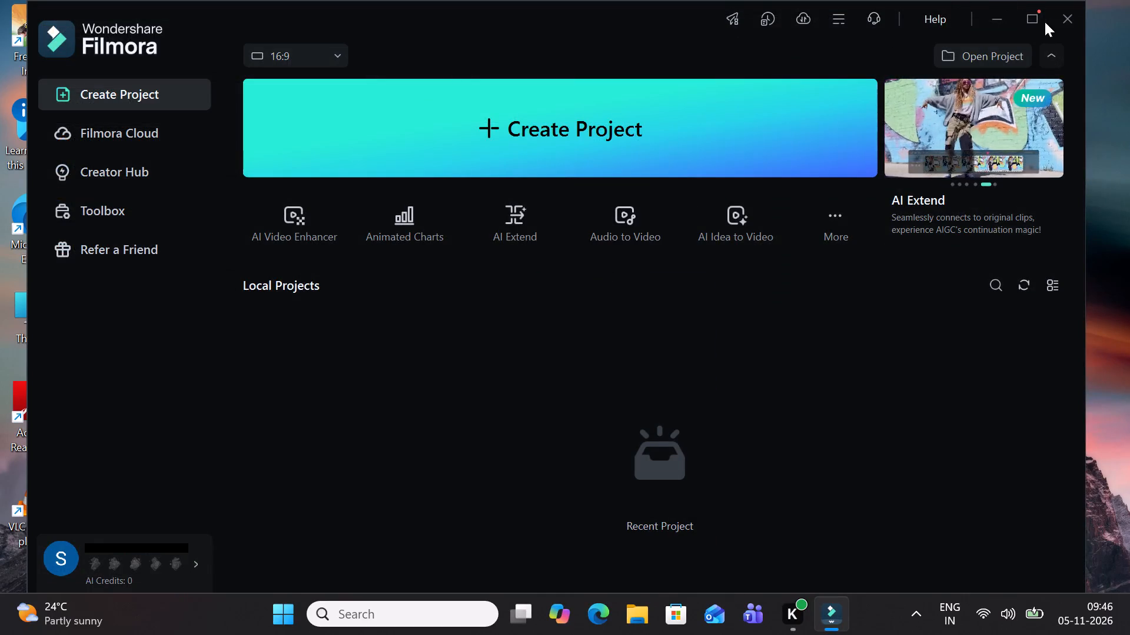
Close the Filmora start window, dismissing the promotional offer.
click(1060, 17)
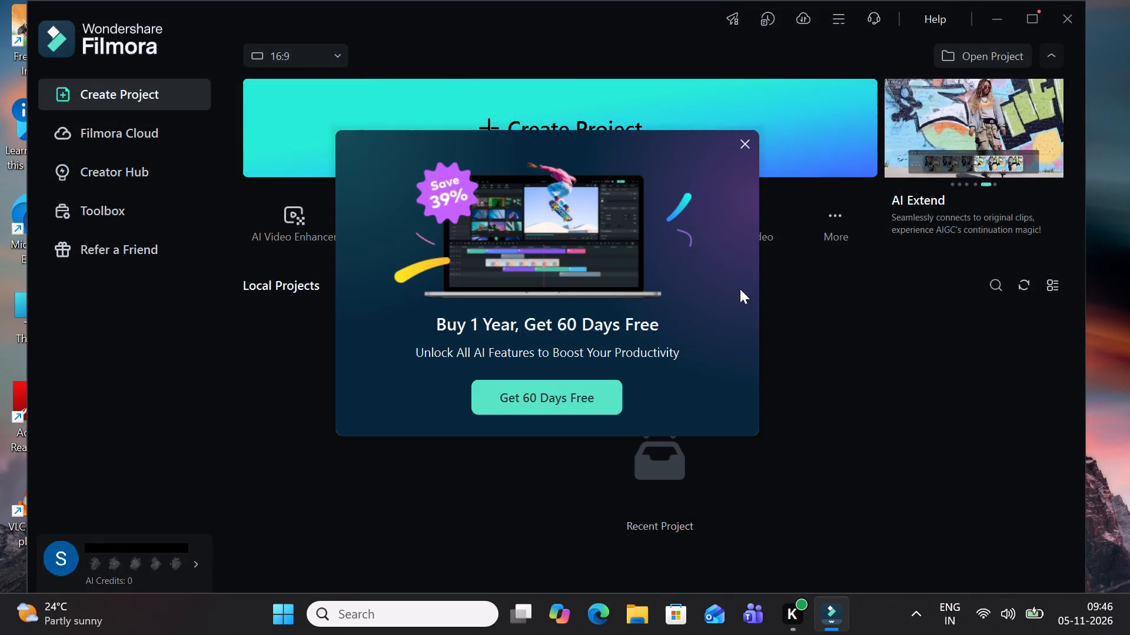
double_click(1066, 14)
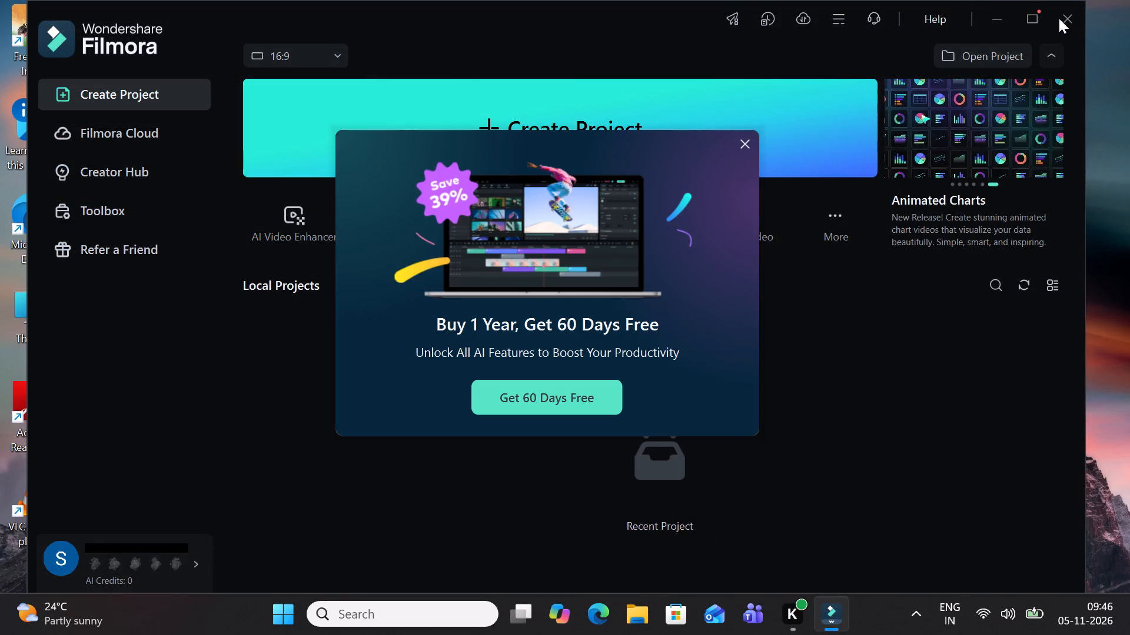
click(754, 143)
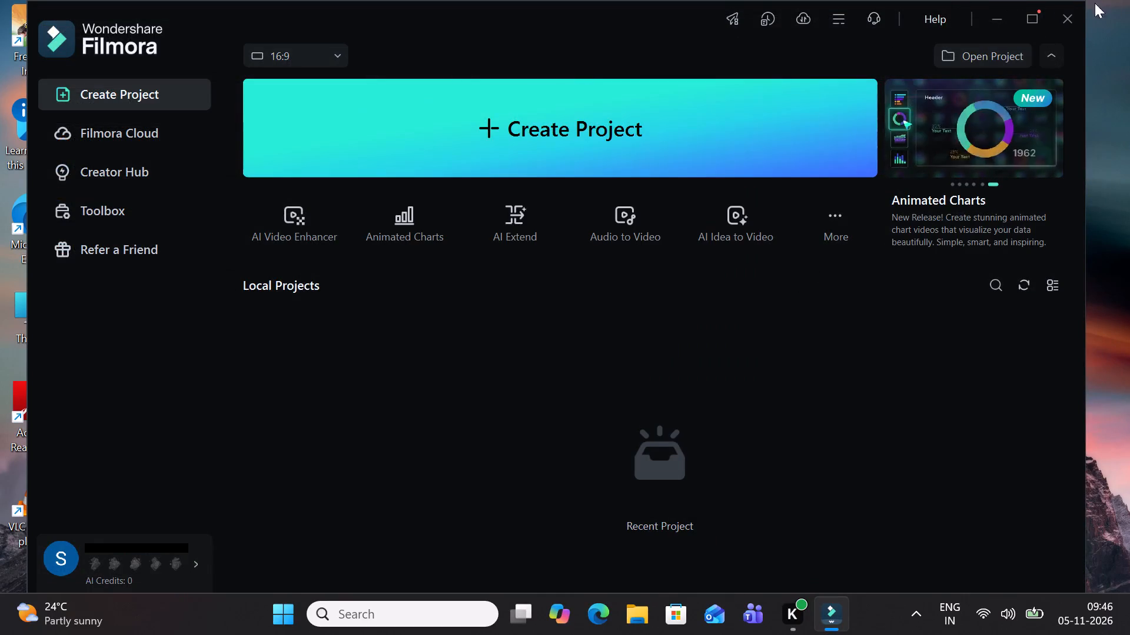